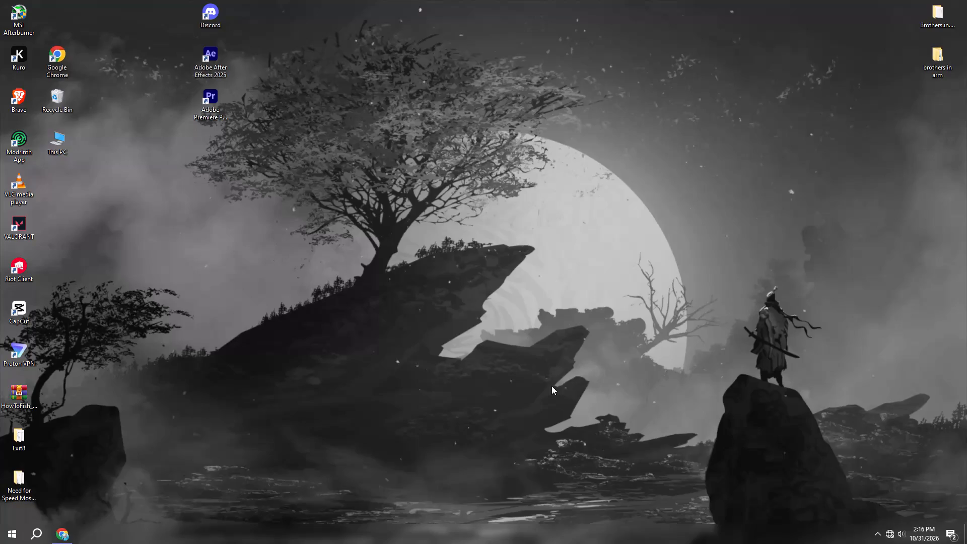
Launch Adobe Premiere Pro from the desktop.
{"action": "left_click_drag", "start_coordinate": [369, 260], "coordinate": [430, 331]}
{"action": "left_click_drag", "start_coordinate": [257, 312], "coordinate": [382, 251]}
{"action": "double_click", "coordinate": [213, 100]}
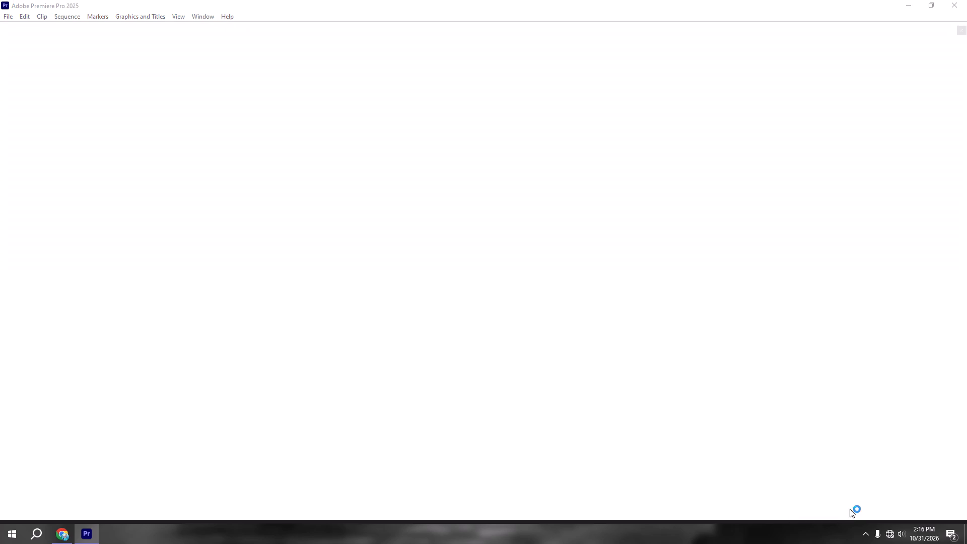
Exit the Lively wallpaper app running in the background.
{"action": "left_click", "coordinate": [858, 543]}
{"action": "left_click", "coordinate": [866, 535]}
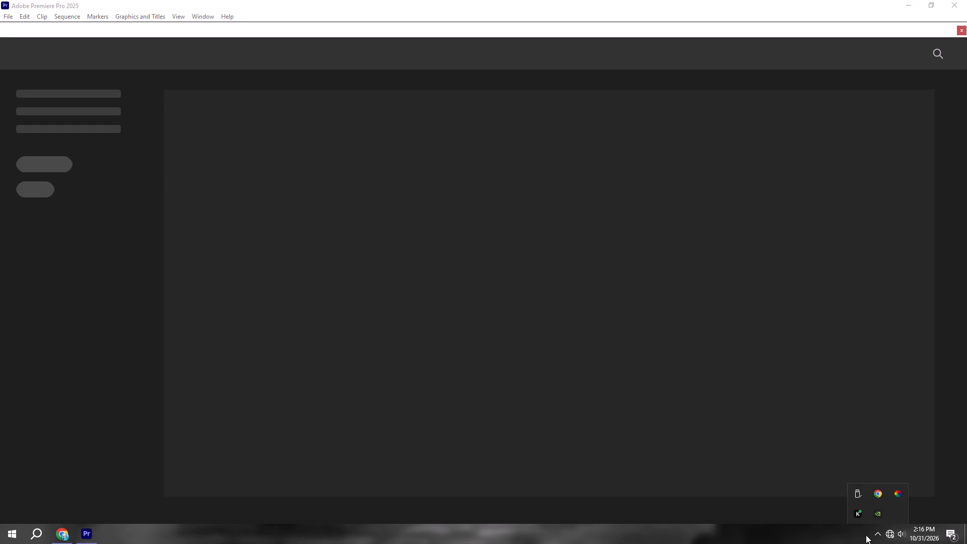
{"action": "right_click", "coordinate": [905, 487]}
{"action": "left_click", "coordinate": [876, 483]}
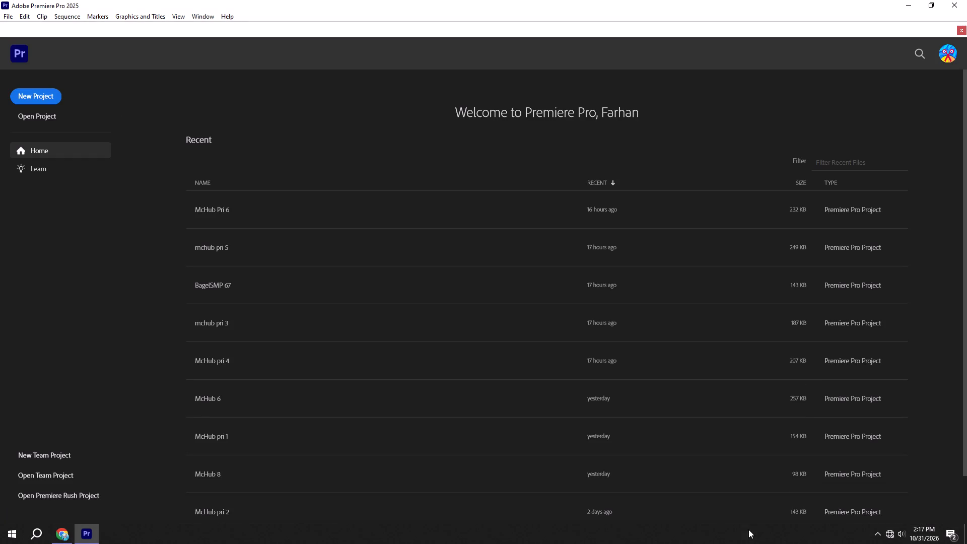
Create a new project named "BagelSMP 68" without a template and skip the media import.
{"action": "left_click", "coordinate": [46, 94]}
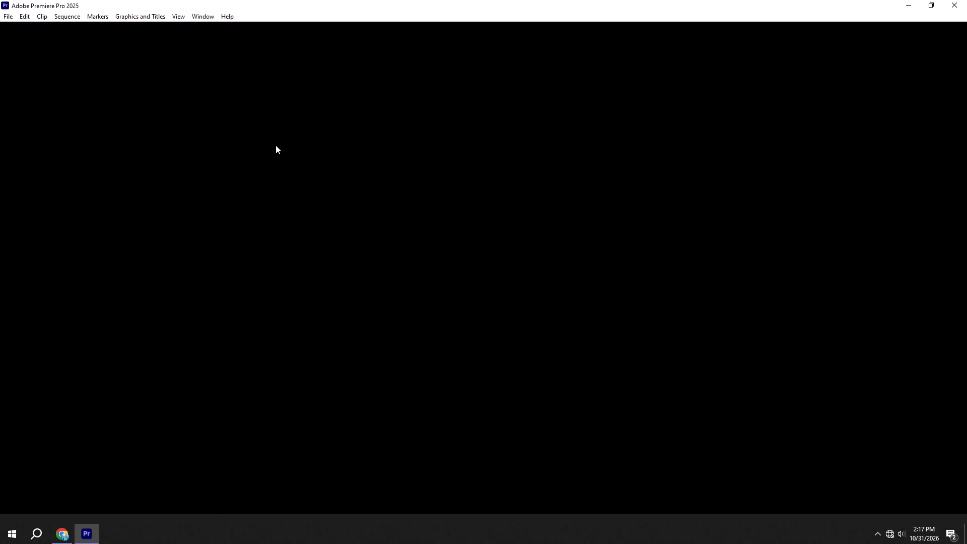
{"action": "key", "text": "BackSpace"}
{"action": "key", "text": "shift+n"}
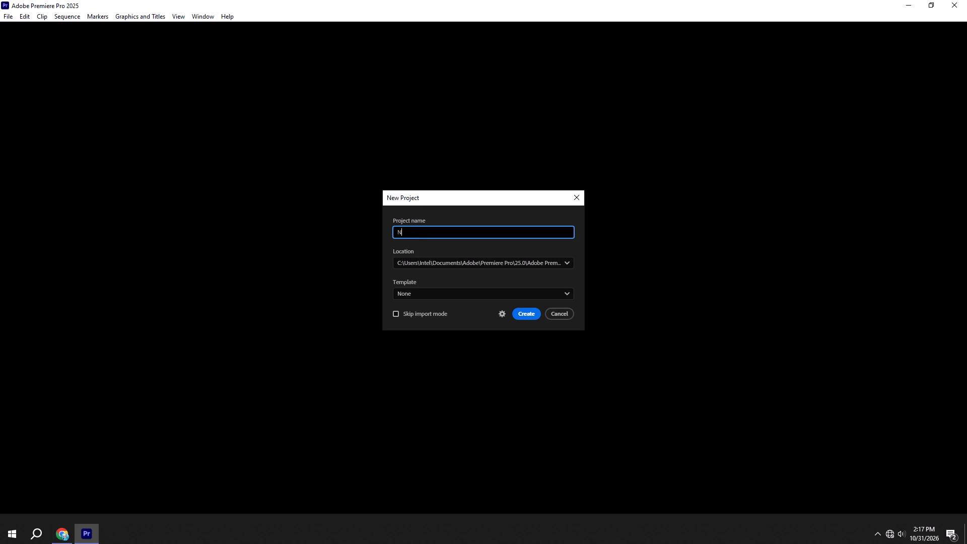
{"action": "key", "text": "BackSpace"}
{"action": "type", "text": "Va"}
{"action": "key", "text": "BackSpace"}
{"action": "key", "text": "BackSpace"}
{"action": "key", "text": "BackSpace"}
{"action": "type", "text": "BagelSMP"}
{"action": "key", "text": "space"}
{"action": "type", "text": "68"}
{"action": "left_click", "coordinate": [529, 311]}
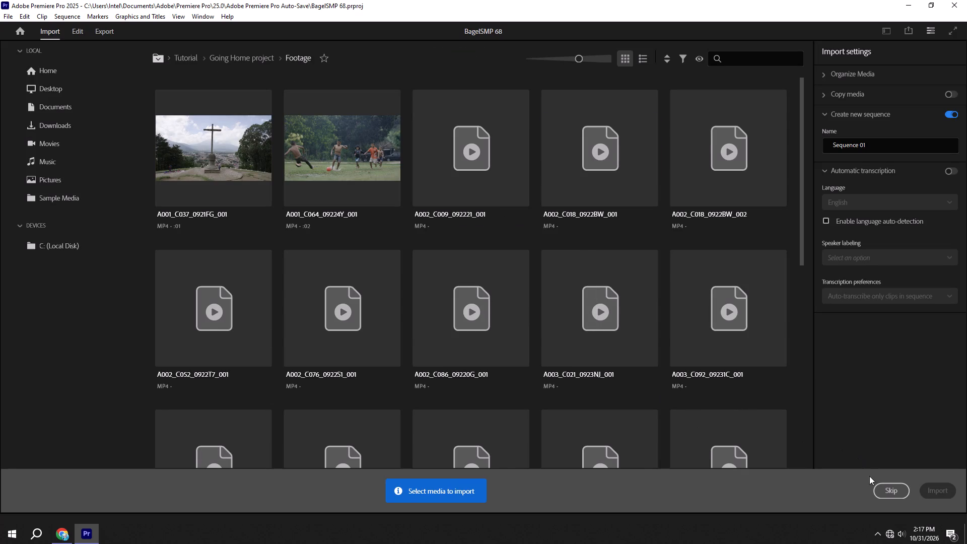
{"action": "left_click", "coordinate": [885, 488]}
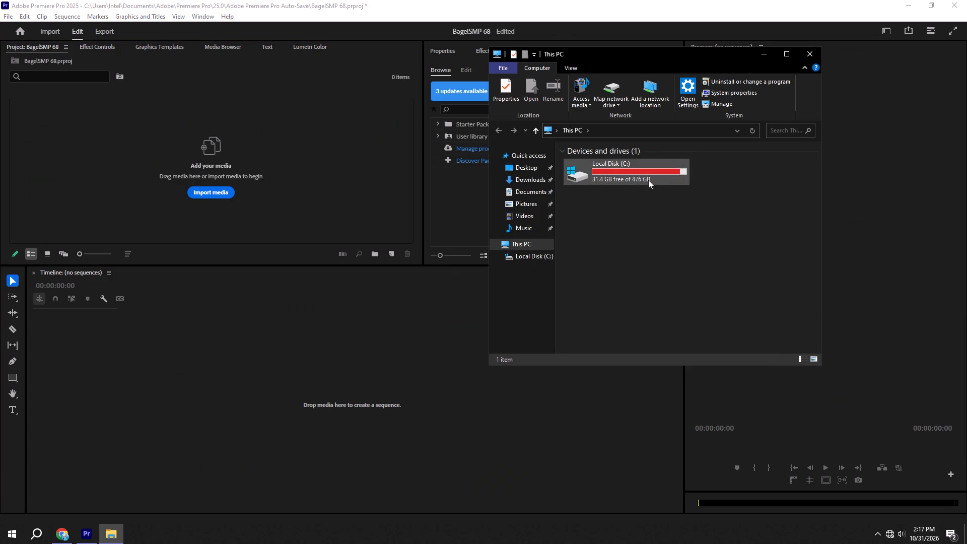
Create a sequence from pura island prii.mp4, found in the paid one folder inside New Video on drive C.
{"action": "left_click", "coordinate": [648, 180]}
{"action": "left_click", "coordinate": [611, 186]}
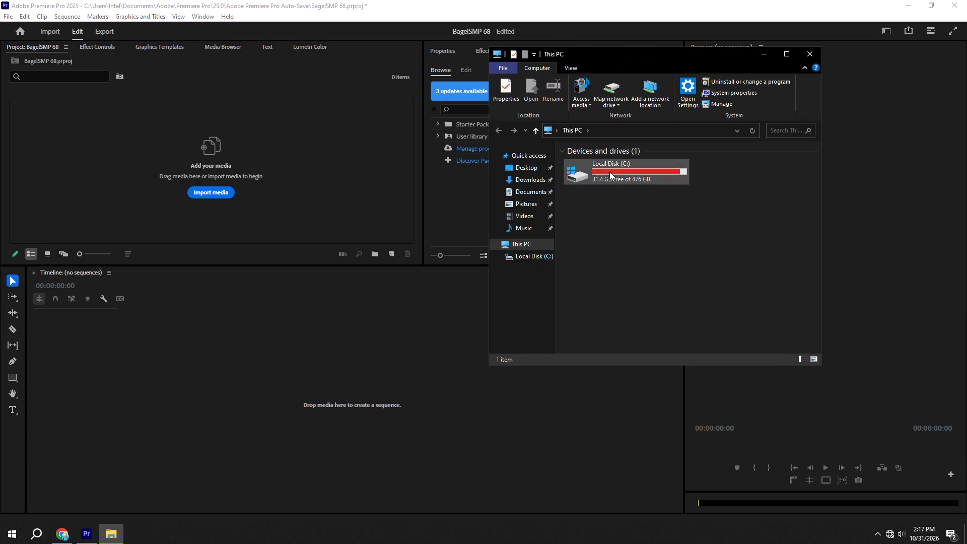
{"action": "double_click", "coordinate": [609, 172]}
{"action": "double_click", "coordinate": [594, 282]}
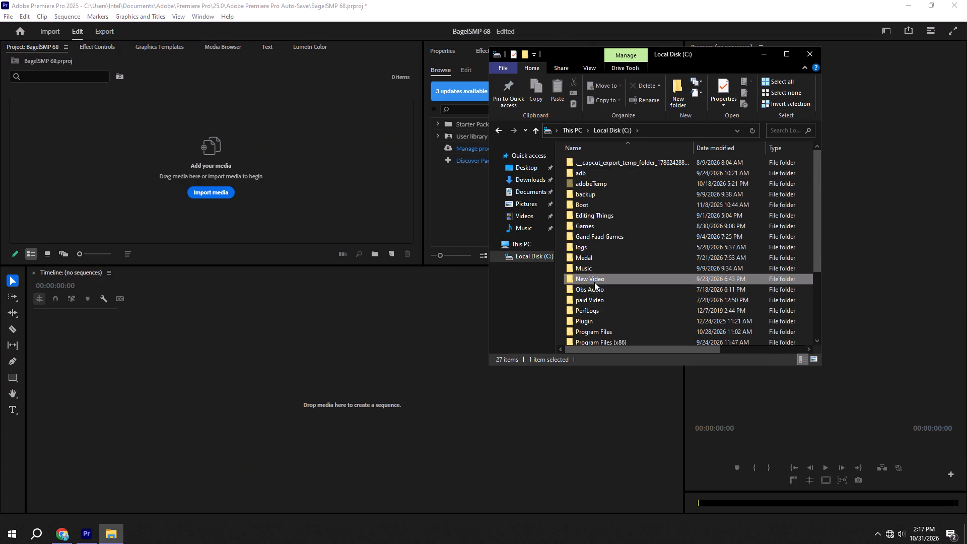
{"action": "double_click", "coordinate": [596, 238]}
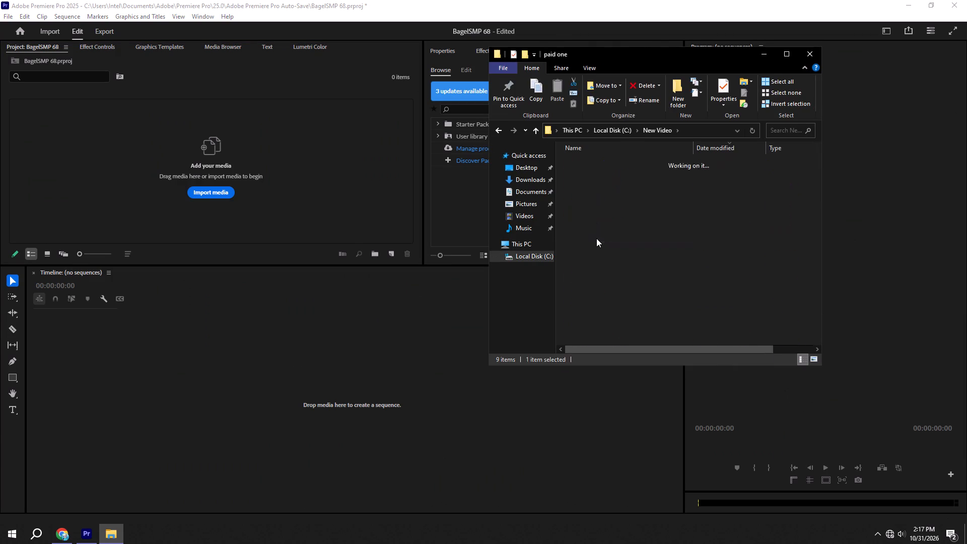
{"action": "left_click_drag", "start_coordinate": [589, 208], "coordinate": [348, 415]}
{"action": "left_click", "coordinate": [420, 419]}
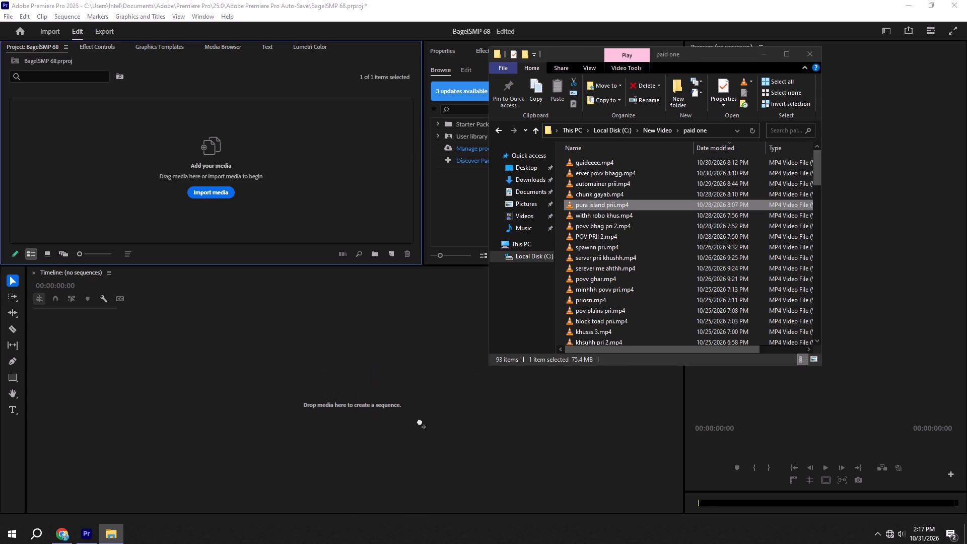
Delete the pura island prii.mp4 clip from the timeline, leaving the sequence empty.
{"action": "left_click_drag", "start_coordinate": [400, 443], "coordinate": [252, 370]}
{"action": "key", "text": "BackSpace"}
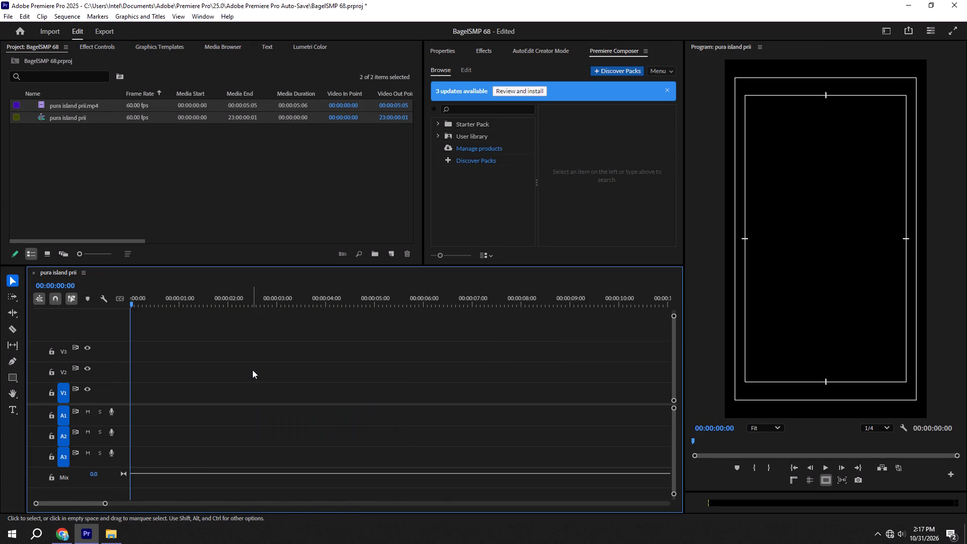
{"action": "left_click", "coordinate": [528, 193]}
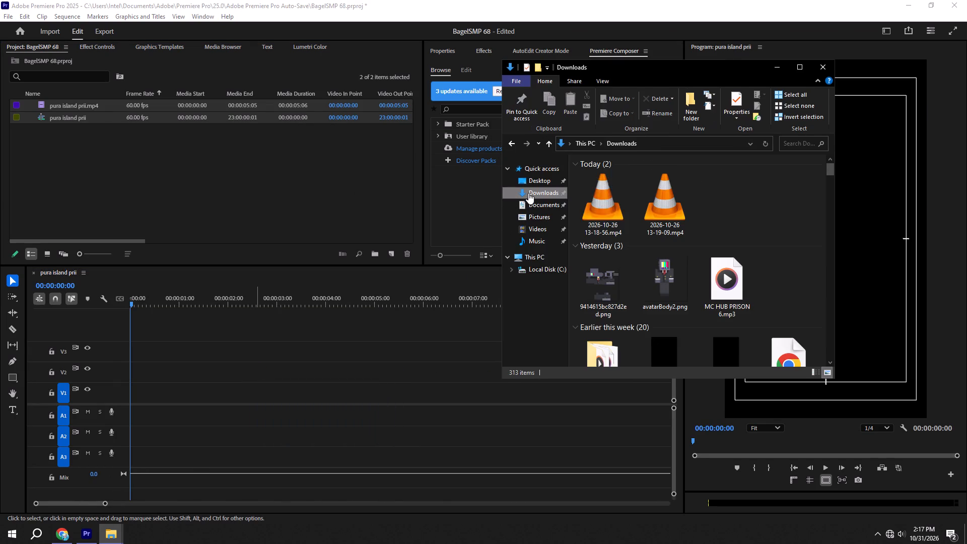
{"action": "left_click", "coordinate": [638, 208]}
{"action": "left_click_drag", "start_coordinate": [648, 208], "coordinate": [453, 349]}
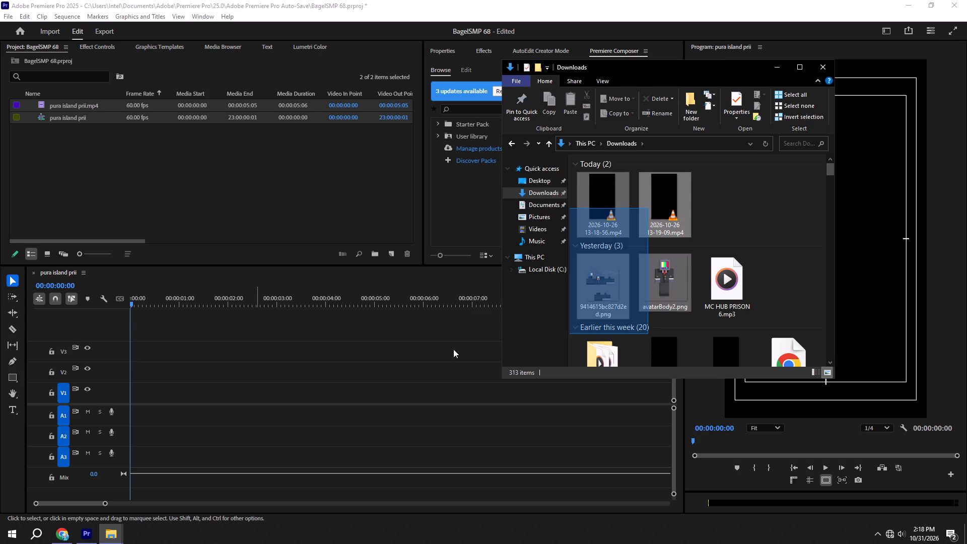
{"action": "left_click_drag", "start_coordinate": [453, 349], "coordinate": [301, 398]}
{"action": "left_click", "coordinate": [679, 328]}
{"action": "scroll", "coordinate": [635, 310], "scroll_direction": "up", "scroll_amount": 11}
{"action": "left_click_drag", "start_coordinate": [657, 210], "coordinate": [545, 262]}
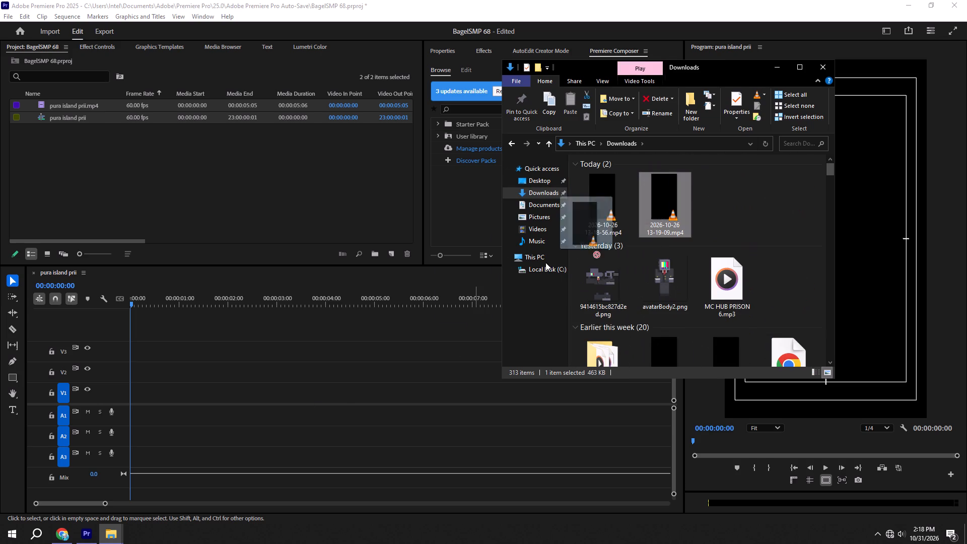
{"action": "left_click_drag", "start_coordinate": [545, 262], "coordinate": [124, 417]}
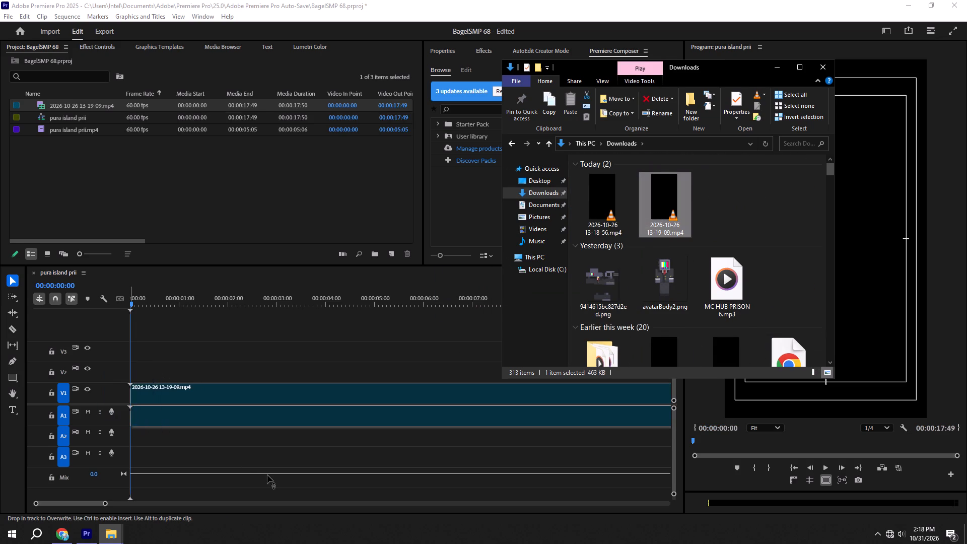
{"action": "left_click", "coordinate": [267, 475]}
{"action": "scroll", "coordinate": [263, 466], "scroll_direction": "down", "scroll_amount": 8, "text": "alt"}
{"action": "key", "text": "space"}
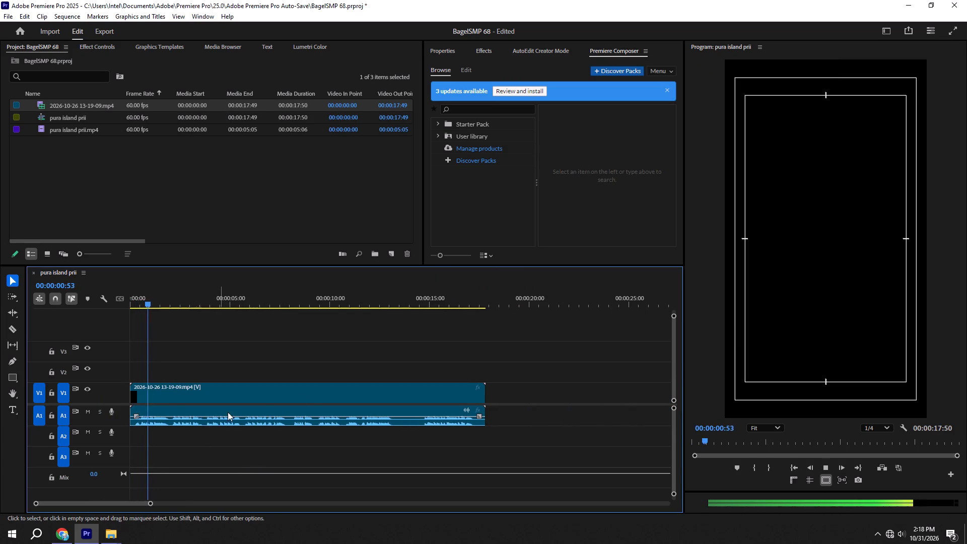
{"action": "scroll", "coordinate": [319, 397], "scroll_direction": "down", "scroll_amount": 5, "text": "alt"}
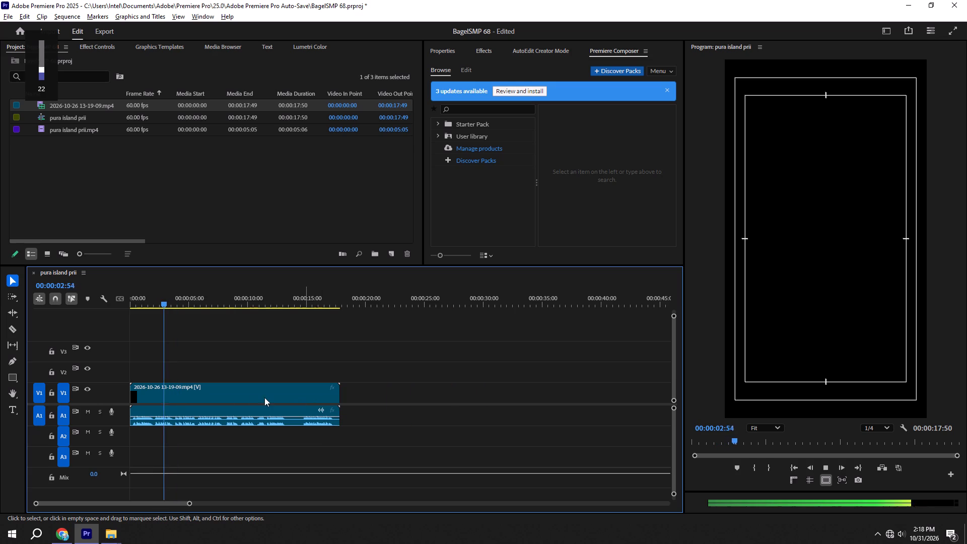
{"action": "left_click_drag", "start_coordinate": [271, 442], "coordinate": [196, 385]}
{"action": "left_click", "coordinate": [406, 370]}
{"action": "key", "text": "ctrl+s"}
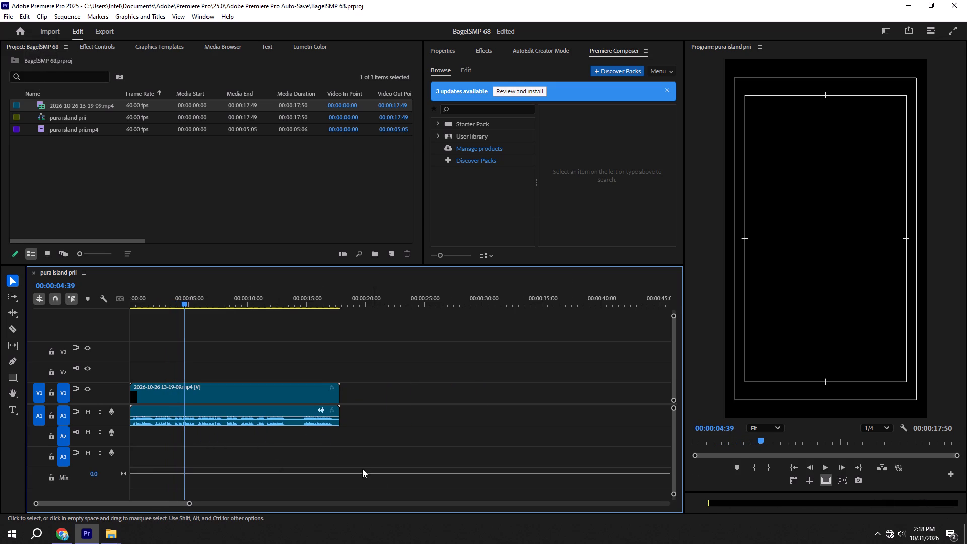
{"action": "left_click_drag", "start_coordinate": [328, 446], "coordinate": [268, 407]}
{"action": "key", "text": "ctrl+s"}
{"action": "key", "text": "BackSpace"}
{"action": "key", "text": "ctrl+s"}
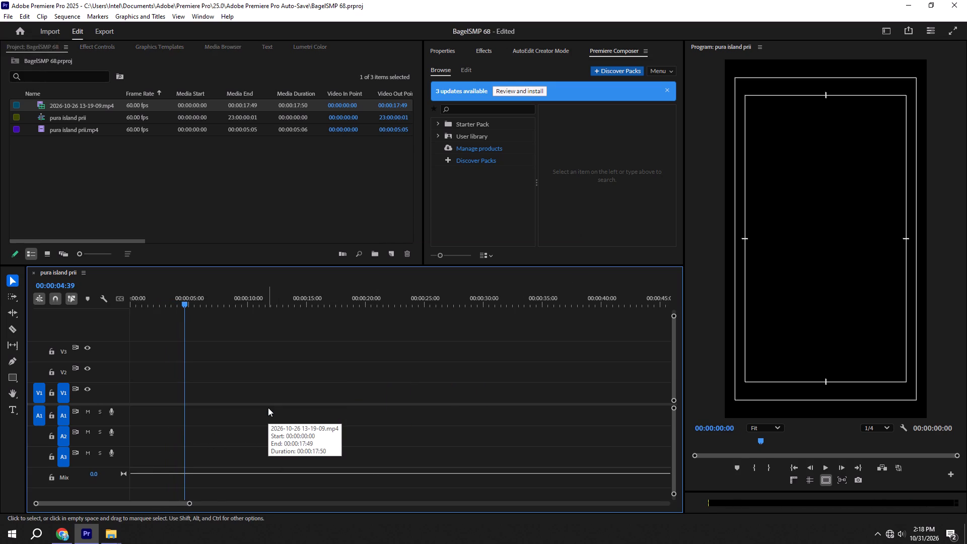
{"action": "left_click", "coordinate": [116, 532]}
{"action": "left_click", "coordinate": [126, 489]}
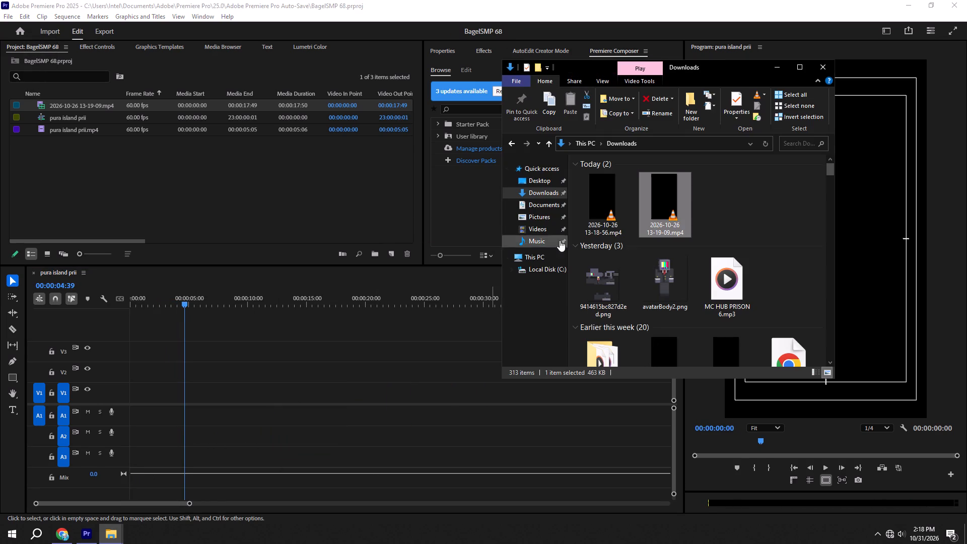
{"action": "left_click_drag", "start_coordinate": [593, 211], "coordinate": [124, 407]}
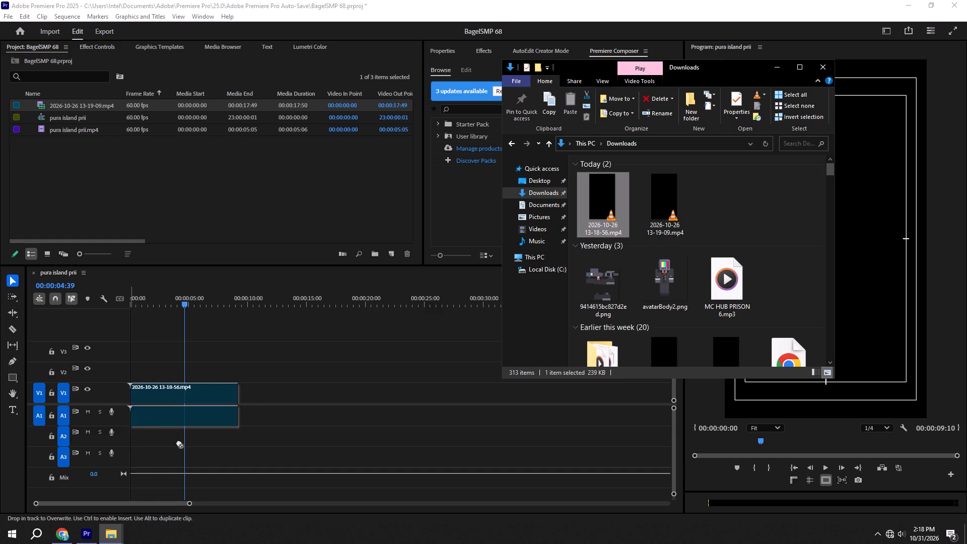
{"action": "left_click_drag", "start_coordinate": [230, 470], "coordinate": [231, 466]}
Play the newly placed clip from the beginning to check its audio, and view the clip's properties.
{"action": "left_click_drag", "start_coordinate": [177, 294], "coordinate": [92, 294]}
{"action": "key", "text": "space"}
{"action": "scroll", "coordinate": [224, 380], "scroll_direction": "up", "scroll_amount": 9, "text": "alt"}
{"action": "scroll", "coordinate": [224, 380], "scroll_direction": "up", "scroll_amount": 6}
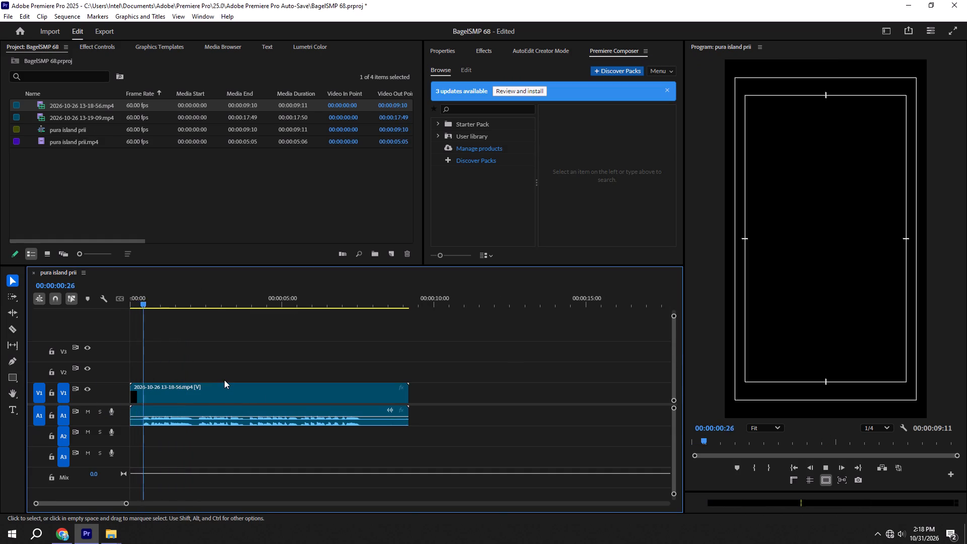
{"action": "left_click", "coordinate": [253, 419]}
{"action": "left_click", "coordinate": [445, 46]}
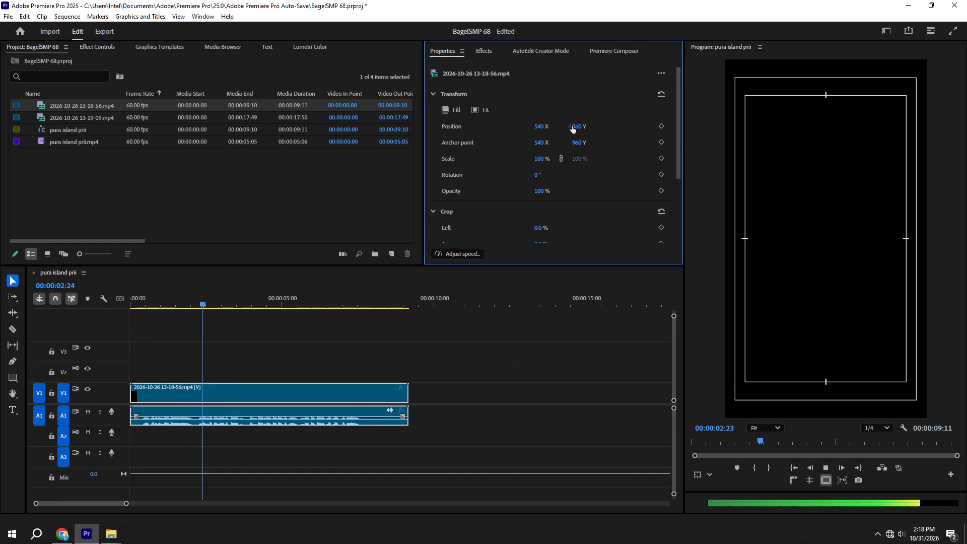
{"action": "scroll", "coordinate": [534, 184], "scroll_direction": "down", "scroll_amount": 6}
{"action": "left_click_drag", "start_coordinate": [248, 342], "coordinate": [227, 335]}
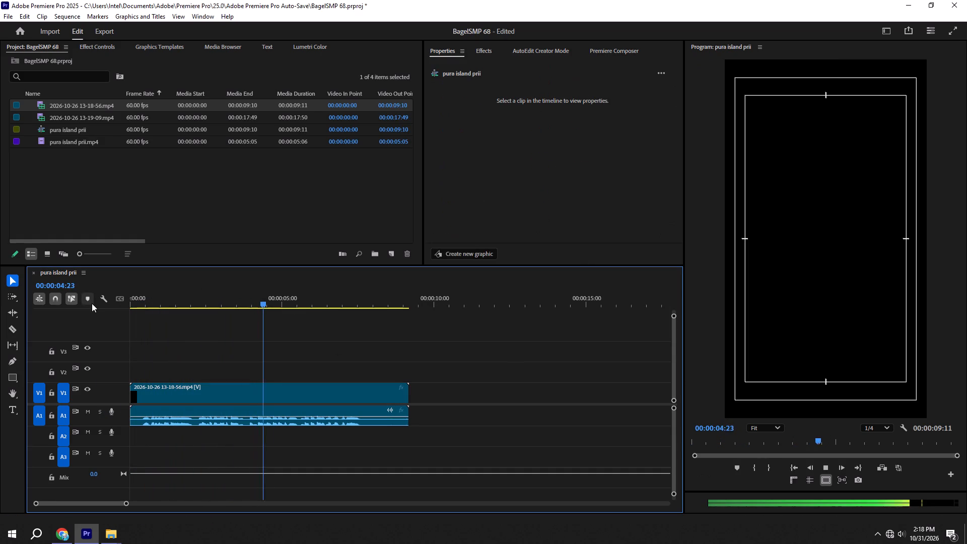
Turn off linked selection, delete the clip's video part from V1 while keeping its audio, and save the project.
{"action": "key", "text": "ctrl+s"}
{"action": "left_click", "coordinate": [75, 294]}
{"action": "left_click_drag", "start_coordinate": [251, 336], "coordinate": [310, 388]}
{"action": "key", "text": "BackSpace"}
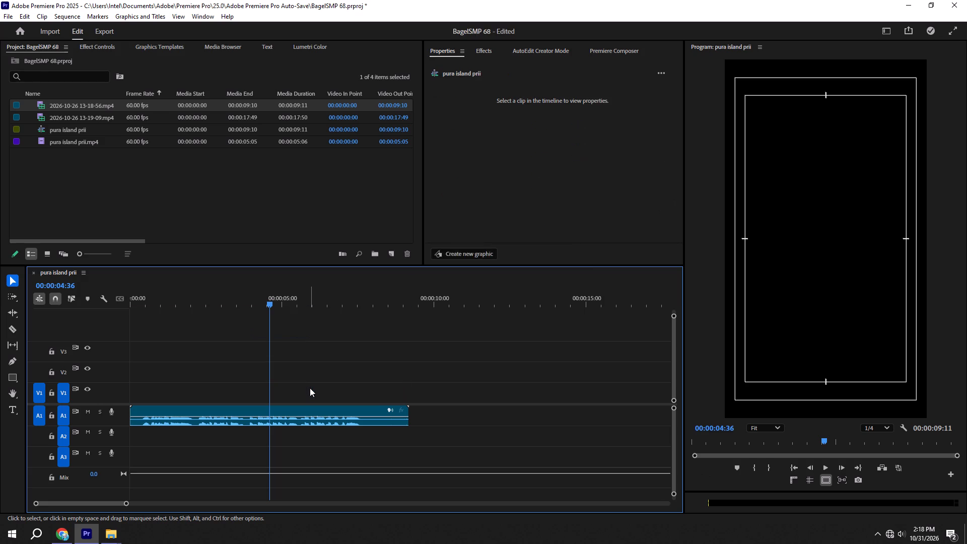
{"action": "key", "text": "ctrl+s"}
Set the audio clip's volume to 5 dB and save the project.
{"action": "left_click", "coordinate": [314, 413]}
{"action": "left_click", "coordinate": [625, 106]}
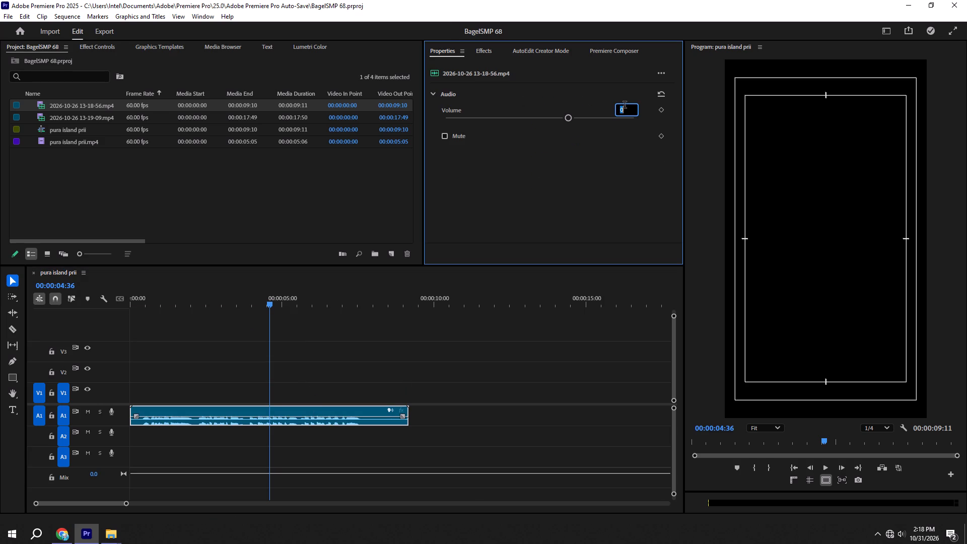
{"action": "key", "text": "BackSpace"}
{"action": "key", "text": "5"}
{"action": "key", "text": "Return"}
{"action": "key", "text": "ctrl+s"}
Listen from the beginning, trim about 27 frames of silence off the audio clip's start, and move it back to the sequence start.
{"action": "key", "text": "space"}
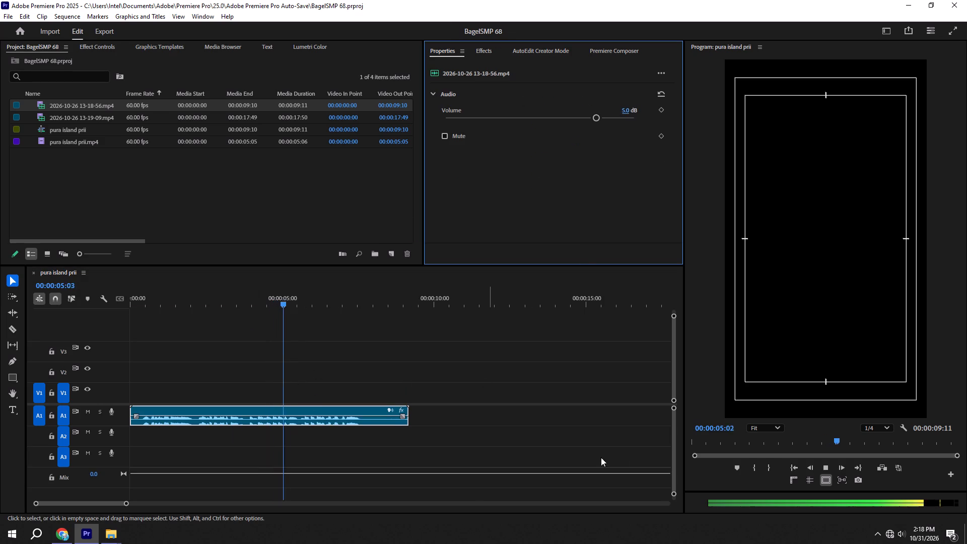
{"action": "left_click", "coordinate": [790, 464]}
{"action": "key", "text": "space"}
{"action": "scroll", "coordinate": [278, 446], "scroll_direction": "up", "scroll_amount": 4, "text": "alt"}
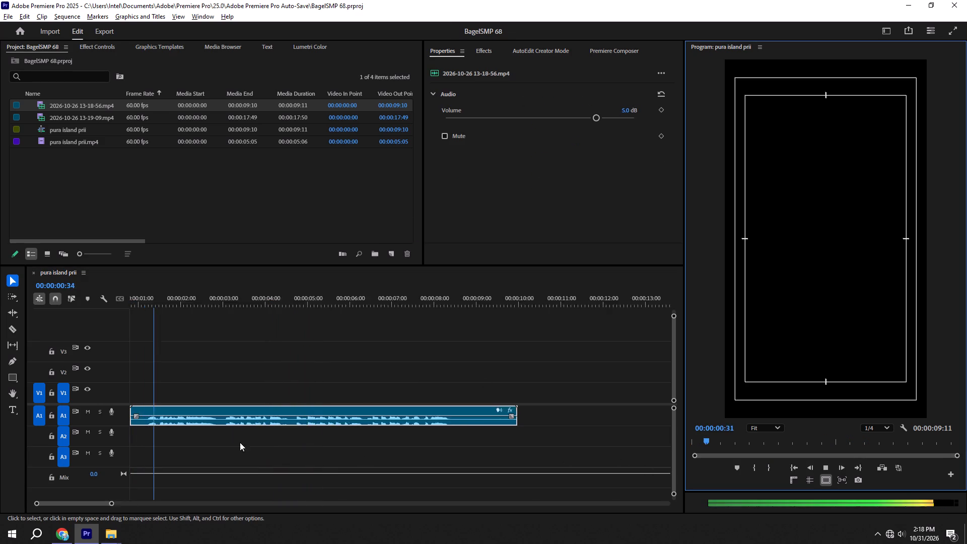
{"action": "scroll", "coordinate": [240, 442], "scroll_direction": "up", "scroll_amount": 9, "text": "alt"}
{"action": "key", "text": "space"}
{"action": "left_click_drag", "start_coordinate": [132, 405], "coordinate": [168, 411]}
{"action": "key", "text": "ctrl+s"}
{"action": "left_click_drag", "start_coordinate": [191, 410], "coordinate": [127, 409]}
Play the trimmed audio and split it with the Razor tool in the pause at about 00:00:01:42.
{"action": "key", "text": "space"}
{"action": "left_click_drag", "start_coordinate": [161, 289], "coordinate": [128, 289]}
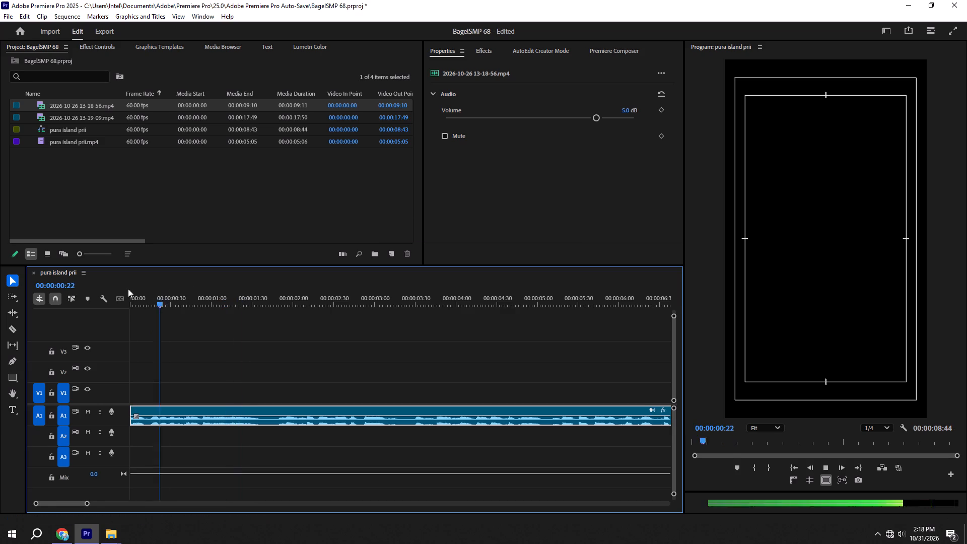
{"action": "left_click_drag", "start_coordinate": [128, 289], "coordinate": [57, 289]}
{"action": "key", "text": "space"}
{"action": "scroll", "coordinate": [245, 392], "scroll_direction": "down", "scroll_amount": 6, "text": "alt"}
{"action": "key", "text": "v"}
{"action": "key", "text": "c"}
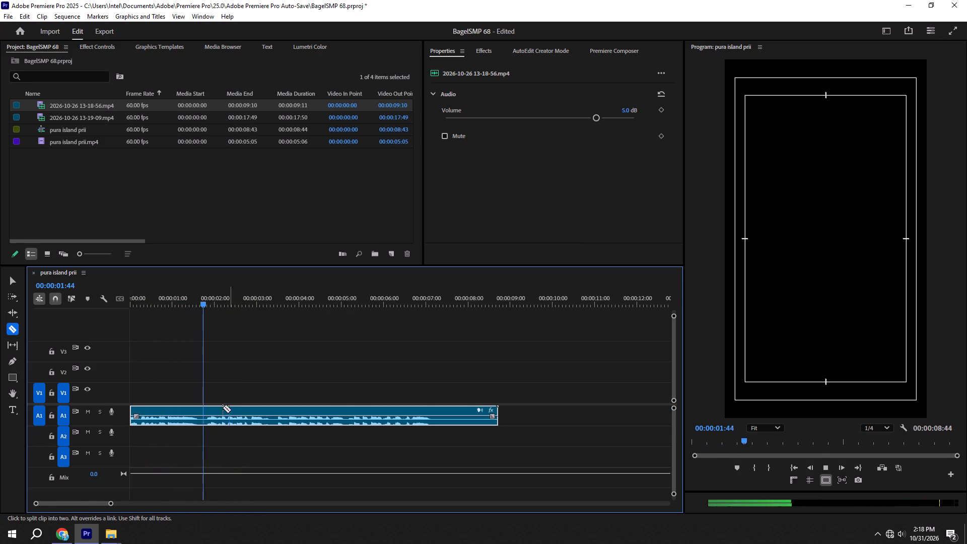
{"action": "key", "text": "space"}
{"action": "scroll", "coordinate": [224, 444], "scroll_direction": "up", "scroll_amount": 11}
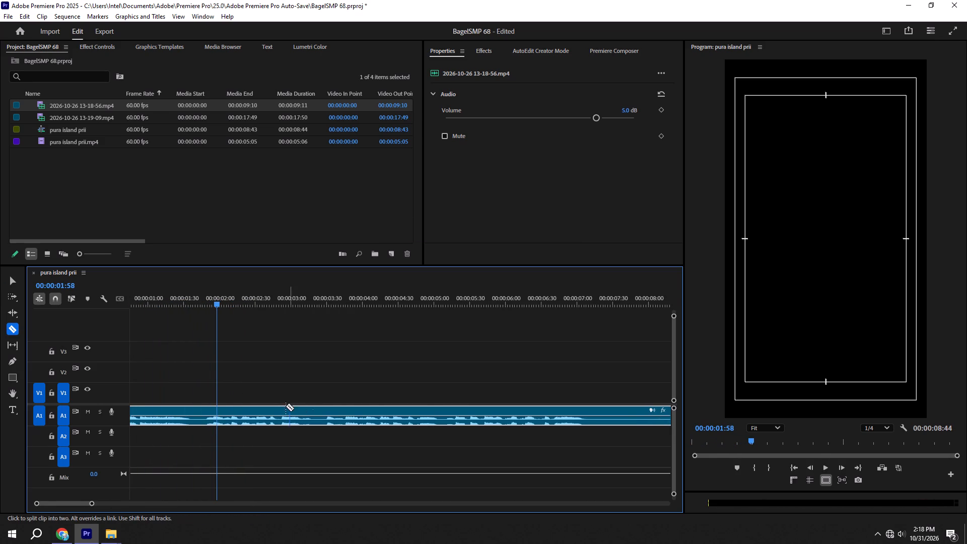
{"action": "left_click", "coordinate": [197, 421]}
{"action": "key", "text": "v"}
{"action": "scroll", "coordinate": [281, 418], "scroll_direction": "up", "scroll_amount": 5}
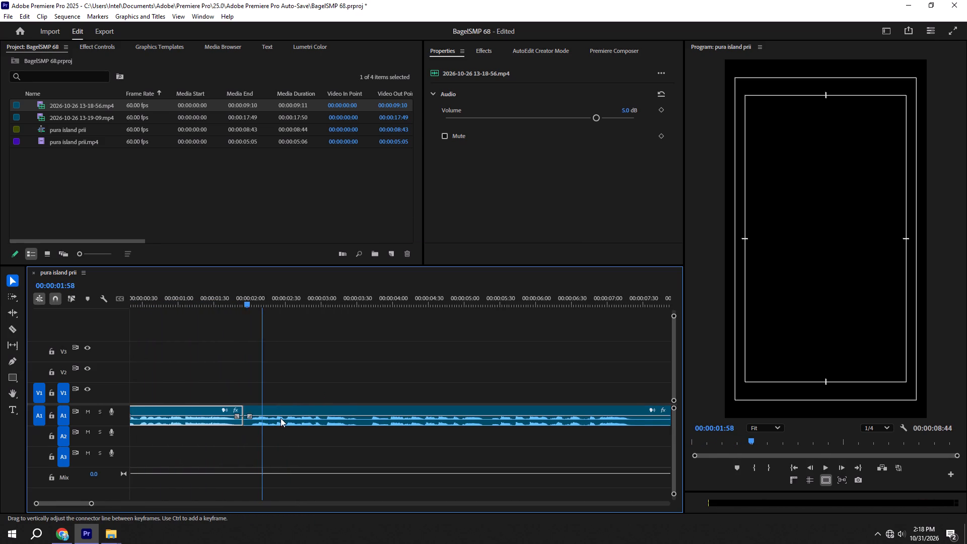
Move the second audio piece onto A2 about 18 frames earlier so it overlaps the end of the first, and save.
{"action": "scroll", "coordinate": [281, 418], "scroll_direction": "up", "scroll_amount": 1}
{"action": "left_click_drag", "start_coordinate": [260, 409], "coordinate": [242, 435]}
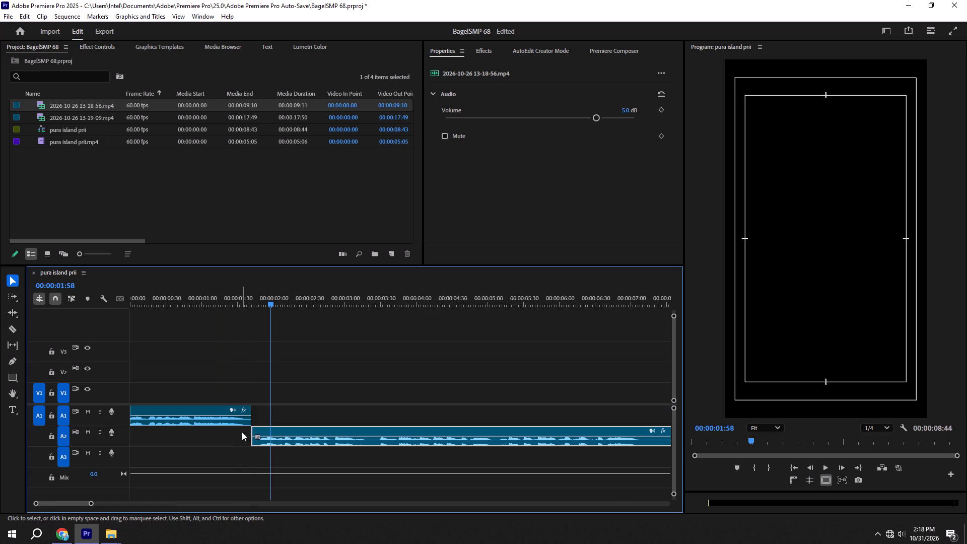
{"action": "key", "text": "ctrl+s"}
{"action": "left_click_drag", "start_coordinate": [265, 429], "coordinate": [244, 431]}
{"action": "key", "text": "ctrl+s"}
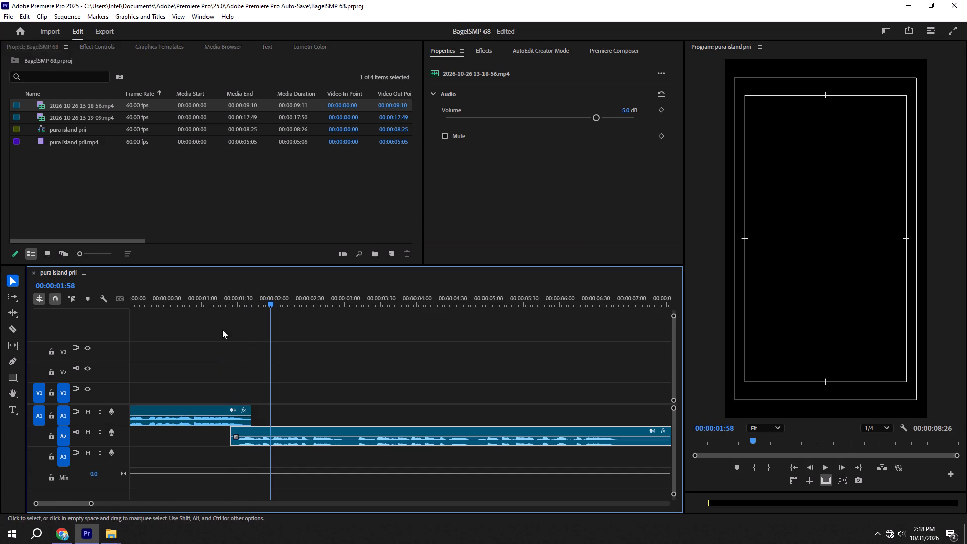
Play the A2 audio, split it in the pause at about 00:00:03:05, move the rest to A1 about 14 frames earlier, and save.
{"action": "left_click", "coordinate": [209, 295]}
{"action": "key", "text": "space"}
{"action": "scroll", "coordinate": [251, 338], "scroll_direction": "down", "scroll_amount": 5, "text": "alt"}
{"action": "key", "text": "c"}
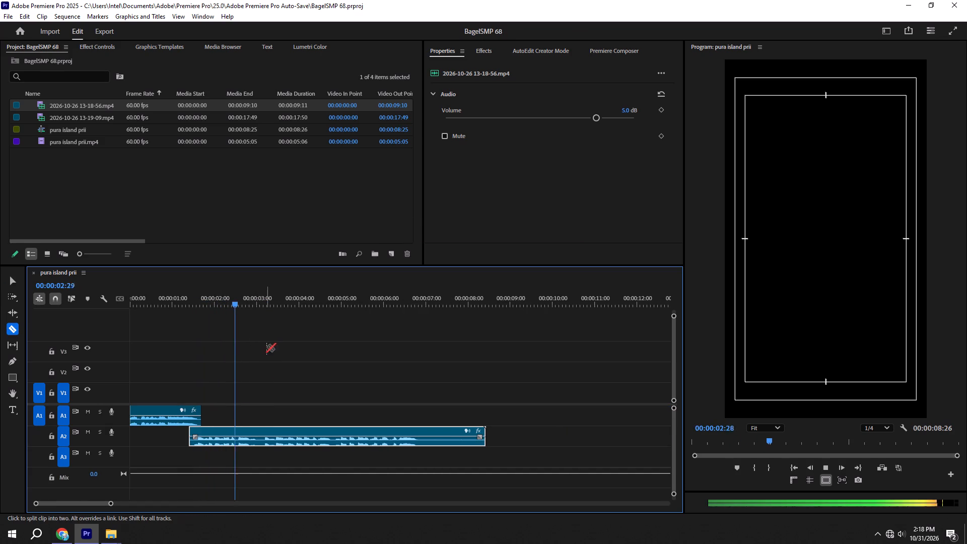
{"action": "key", "text": "space"}
{"action": "scroll", "coordinate": [261, 440], "scroll_direction": "up", "scroll_amount": 11, "text": "alt"}
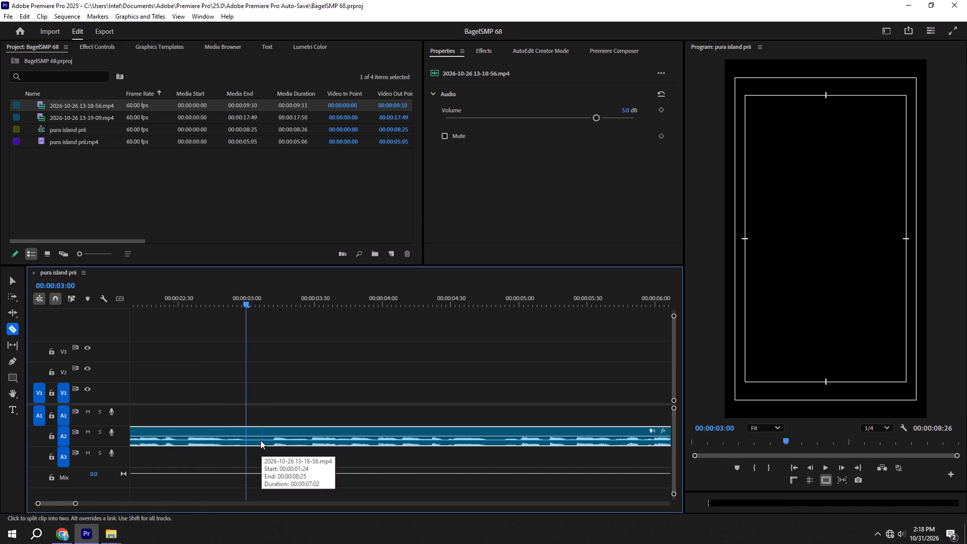
{"action": "left_click", "coordinate": [259, 440]}
{"action": "key", "text": "v"}
{"action": "left_click_drag", "start_coordinate": [273, 428], "coordinate": [241, 415]}
{"action": "key", "text": "ctrl+s"}
Listen to the new overlap, move the last A1 audio piece another 6 frames earlier, and save the project.
{"action": "left_click", "coordinate": [191, 292]}
{"action": "key", "text": "space"}
{"action": "scroll", "coordinate": [224, 360], "scroll_direction": "down", "scroll_amount": 6}
{"action": "scroll", "coordinate": [229, 370], "scroll_direction": "down", "scroll_amount": 2, "text": "alt"}
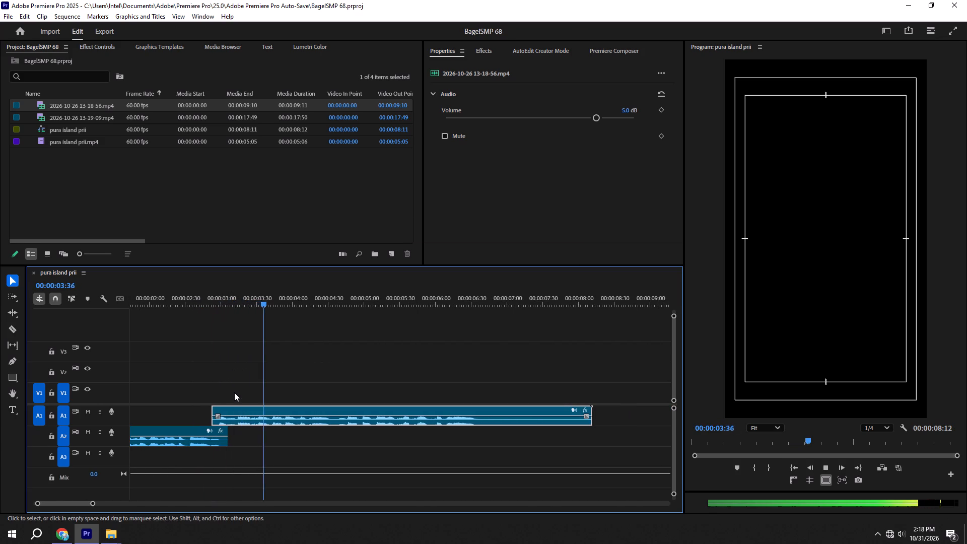
{"action": "key", "text": "space"}
{"action": "left_click_drag", "start_coordinate": [243, 407], "coordinate": [235, 411]}
{"action": "key", "text": "ctrl+s"}
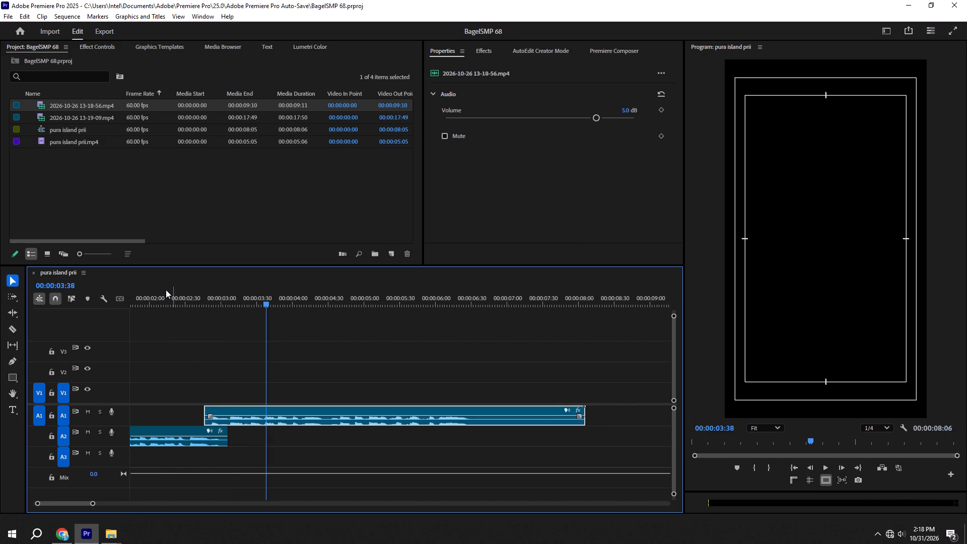
Play on, split the last A1 piece at about 00:00:04:30, move the remainder to A2 about 15 frames earlier, and save.
{"action": "left_click", "coordinate": [164, 289]}
{"action": "key", "text": "space"}
{"action": "scroll", "coordinate": [226, 329], "scroll_direction": "down", "scroll_amount": 6, "text": "alt"}
{"action": "key", "text": "c"}
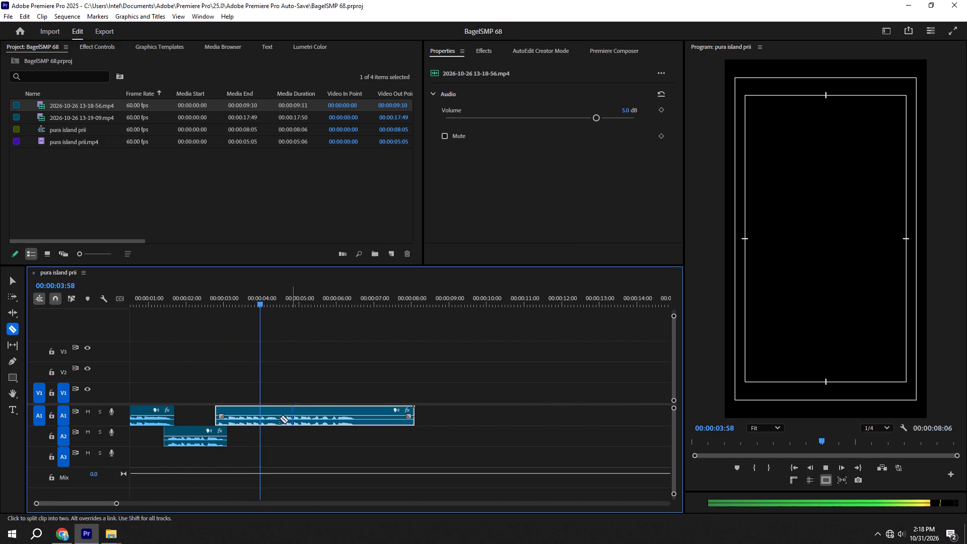
{"action": "scroll", "coordinate": [265, 424], "scroll_direction": "up", "scroll_amount": 10, "text": "alt"}
{"action": "key", "text": "space"}
{"action": "left_click", "coordinate": [302, 415]}
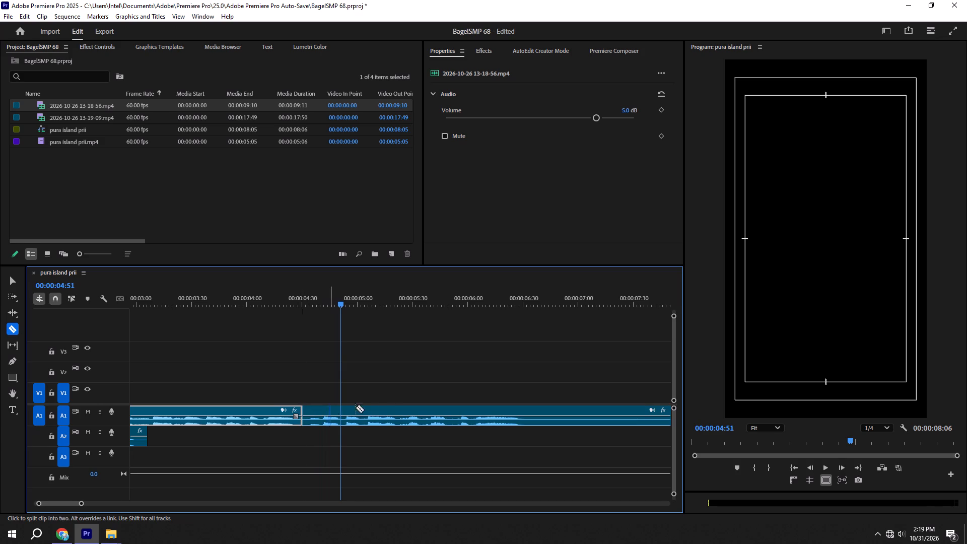
{"action": "key", "text": "v"}
{"action": "left_click_drag", "start_coordinate": [327, 406], "coordinate": [300, 436]}
{"action": "key", "text": "ctrl+s"}
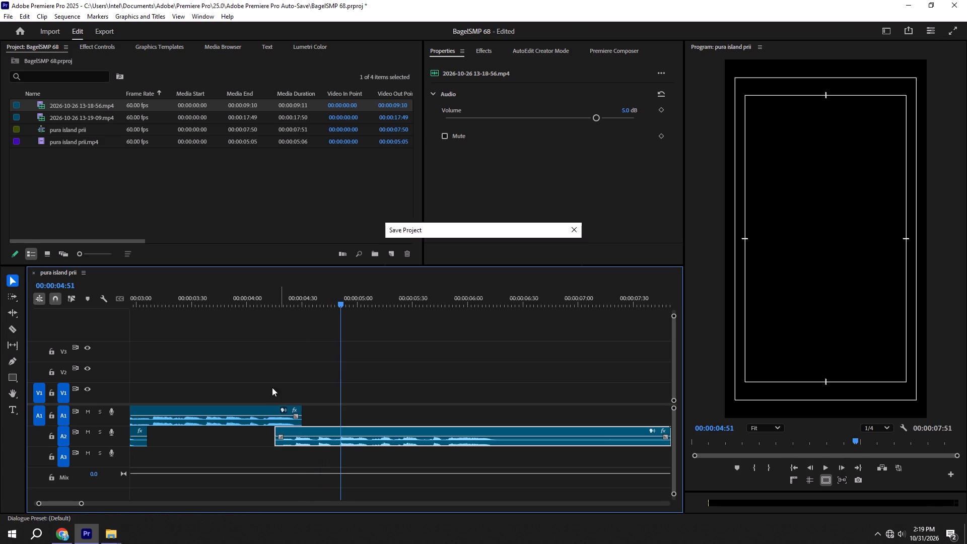
Play the last A2 piece, split it where the speech ends at about 00:00:06:26, delete the silent tail, and save.
{"action": "left_click", "coordinate": [250, 297]}
{"action": "key", "text": "space"}
{"action": "scroll", "coordinate": [302, 362], "scroll_direction": "down", "scroll_amount": 9, "text": "alt"}
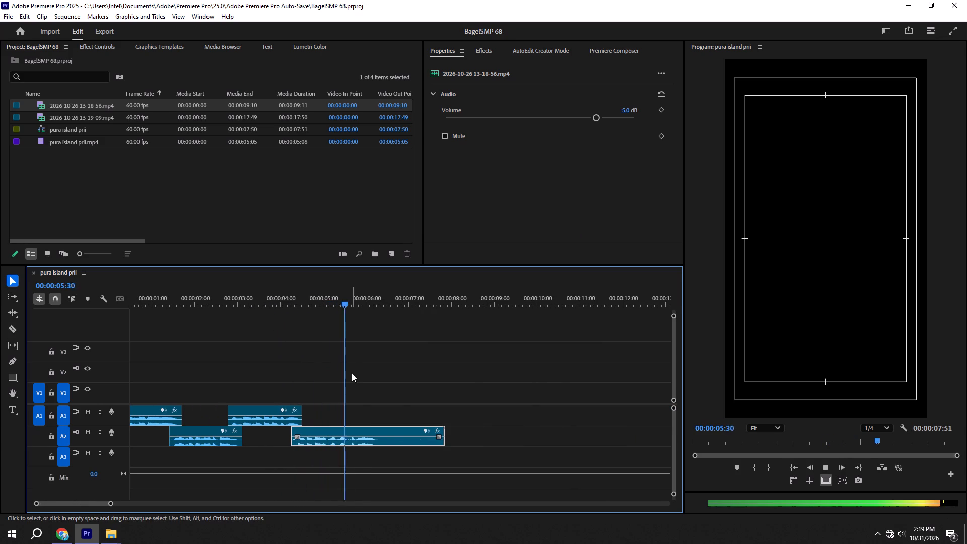
{"action": "key", "text": "c"}
{"action": "left_click", "coordinate": [387, 442]}
{"action": "key", "text": "space"}
{"action": "key", "text": "v"}
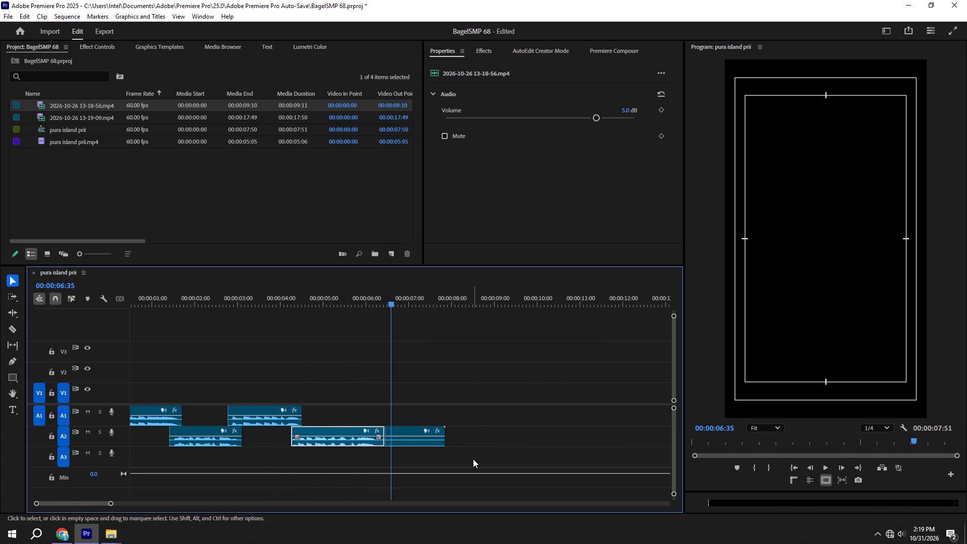
{"action": "left_click_drag", "start_coordinate": [473, 459], "coordinate": [409, 408]}
{"action": "key", "text": "BackSpace"}
{"action": "key", "text": "ctrl+s"}
{"action": "scroll", "coordinate": [413, 411], "scroll_direction": "down", "scroll_amount": 7, "text": "alt"}
{"action": "key", "text": "ctrl+s"}
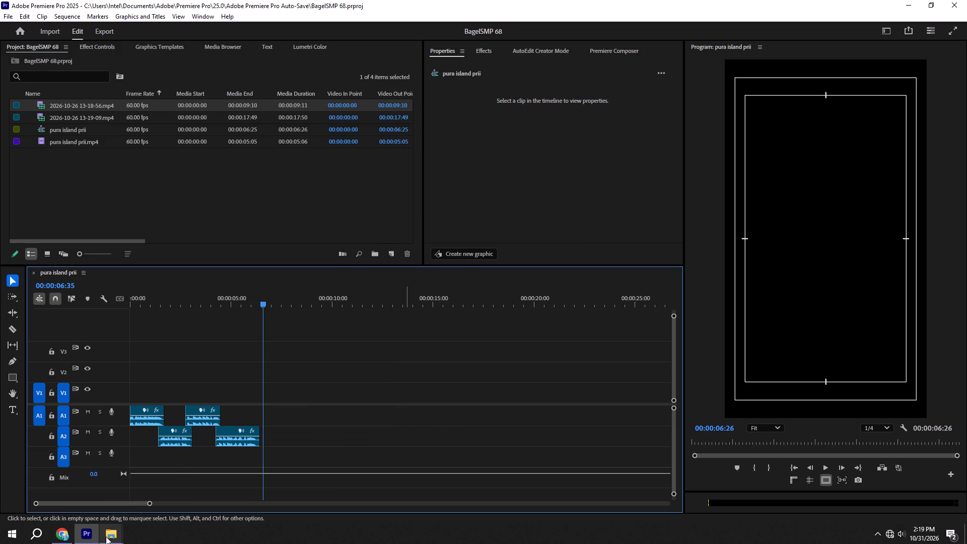
{"action": "left_click", "coordinate": [105, 537]}
{"action": "left_click", "coordinate": [155, 503]}
{"action": "left_click_drag", "start_coordinate": [668, 211], "coordinate": [593, 227]}
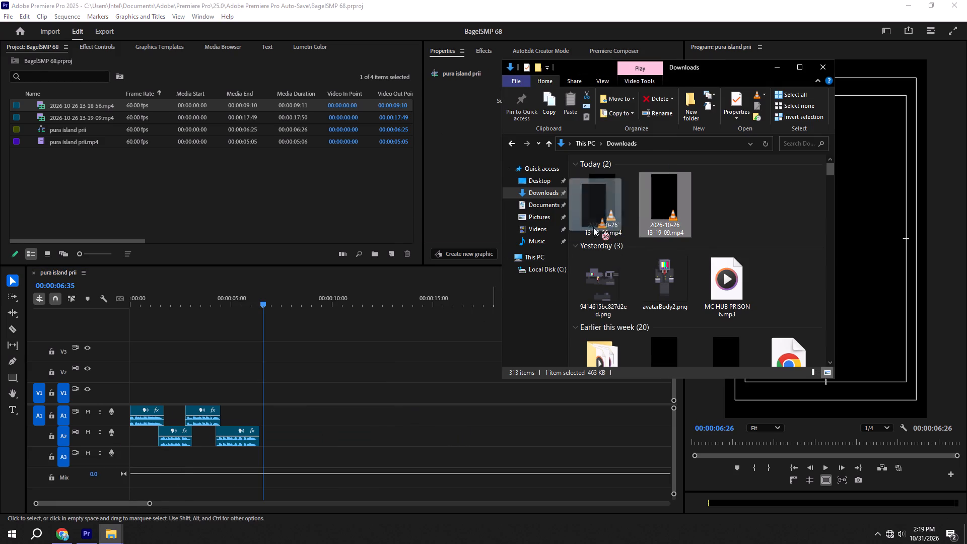
{"action": "left_click_drag", "start_coordinate": [593, 227], "coordinate": [368, 415]}
{"action": "left_click", "coordinate": [357, 464]}
{"action": "left_click_drag", "start_coordinate": [358, 355], "coordinate": [442, 393]}
{"action": "key", "text": "BackSpace"}
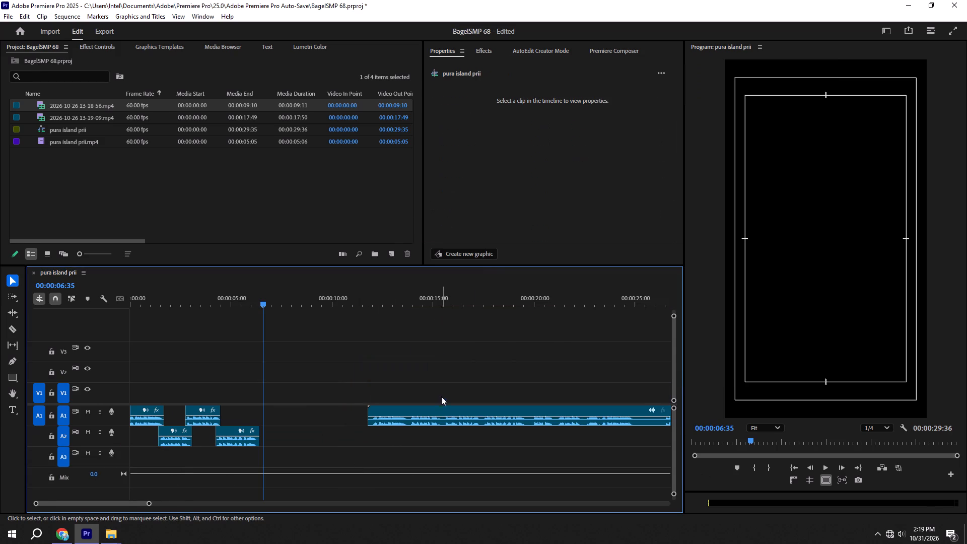
{"action": "scroll", "coordinate": [368, 411], "scroll_direction": "down", "scroll_amount": 6, "text": "alt"}
{"action": "key", "text": "ctrl+s"}
Play the newly added audio clip, set its volume to 5 dB, and save the project.
{"action": "key", "text": "space"}
{"action": "left_click", "coordinate": [269, 297]}
{"action": "key", "text": "space"}
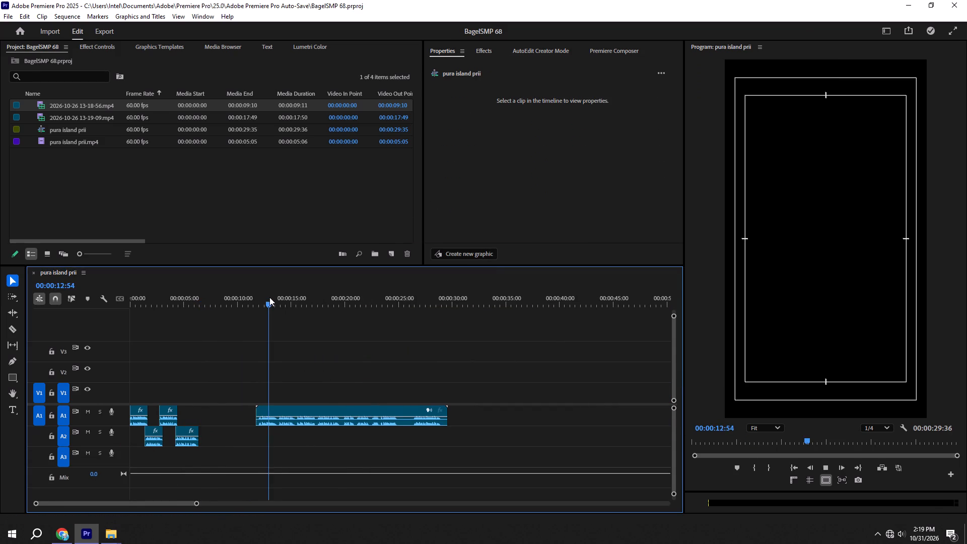
{"action": "left_click", "coordinate": [329, 426]}
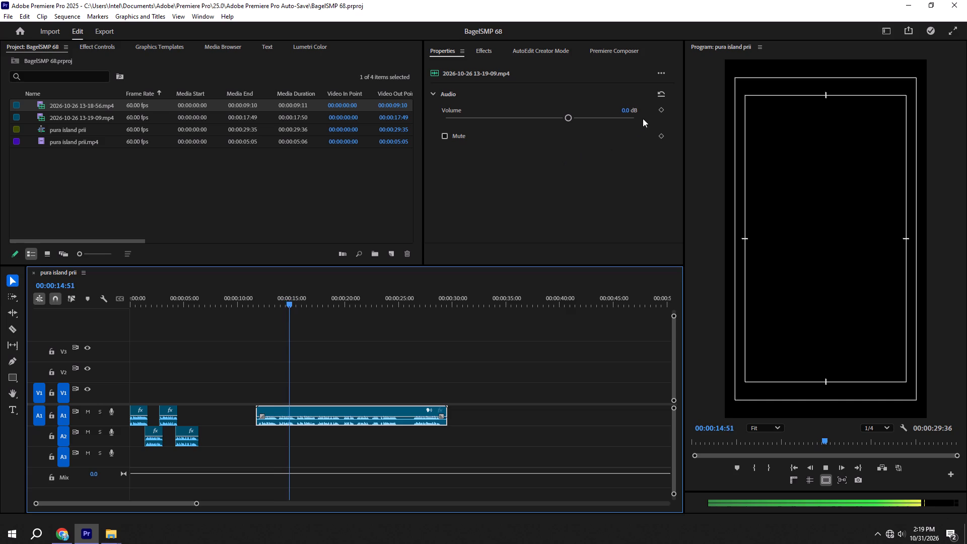
{"action": "left_click", "coordinate": [628, 113]}
{"action": "key", "text": "BackSpace"}
{"action": "key", "text": "5"}
{"action": "key", "text": "Return"}
{"action": "key", "text": "ctrl+s"}
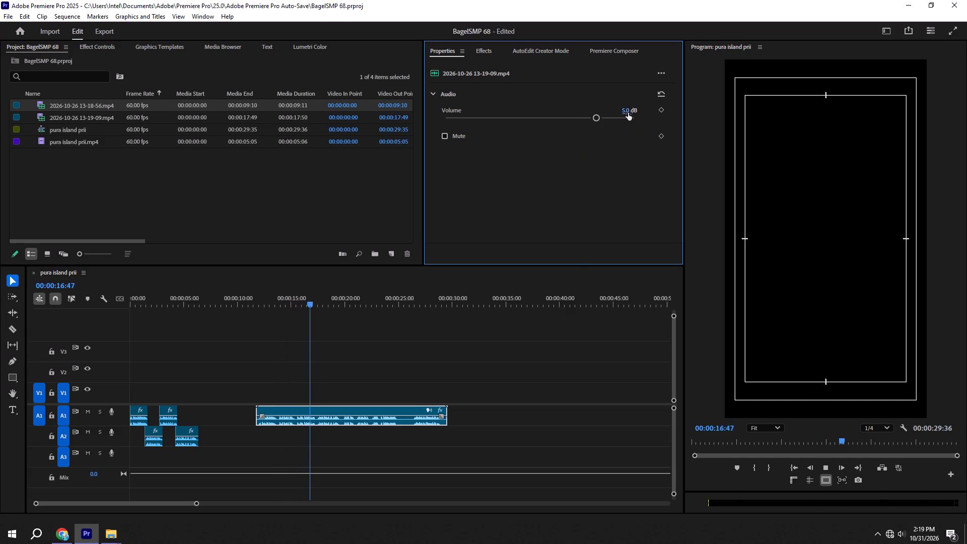
Play the new clip, split it at about 00:00:19:46, delete the part before the cut, and save.
{"action": "key", "text": "space"}
{"action": "scroll", "coordinate": [313, 401], "scroll_direction": "up", "scroll_amount": 6, "text": "alt"}
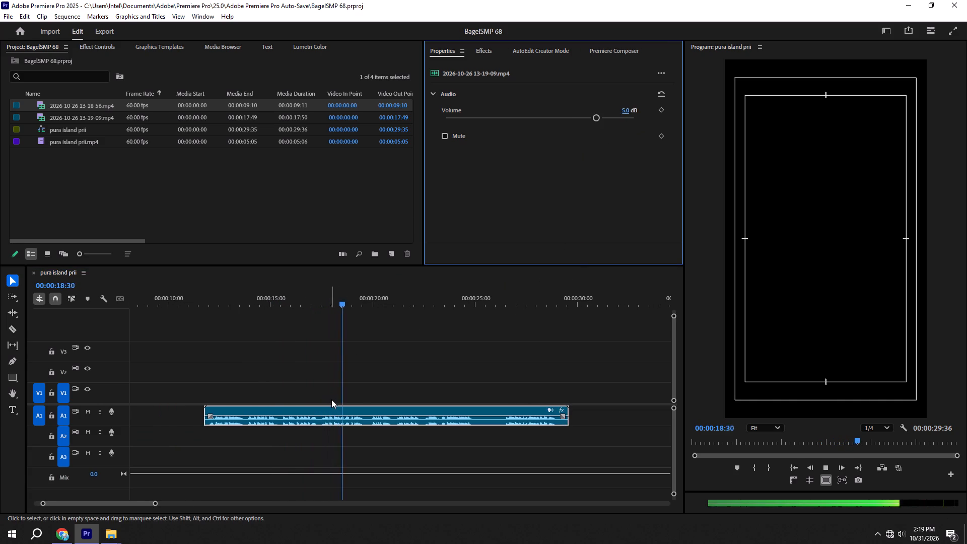
{"action": "key", "text": "c"}
{"action": "left_click", "coordinate": [369, 422]}
{"action": "key", "text": "space"}
{"action": "key", "text": "v"}
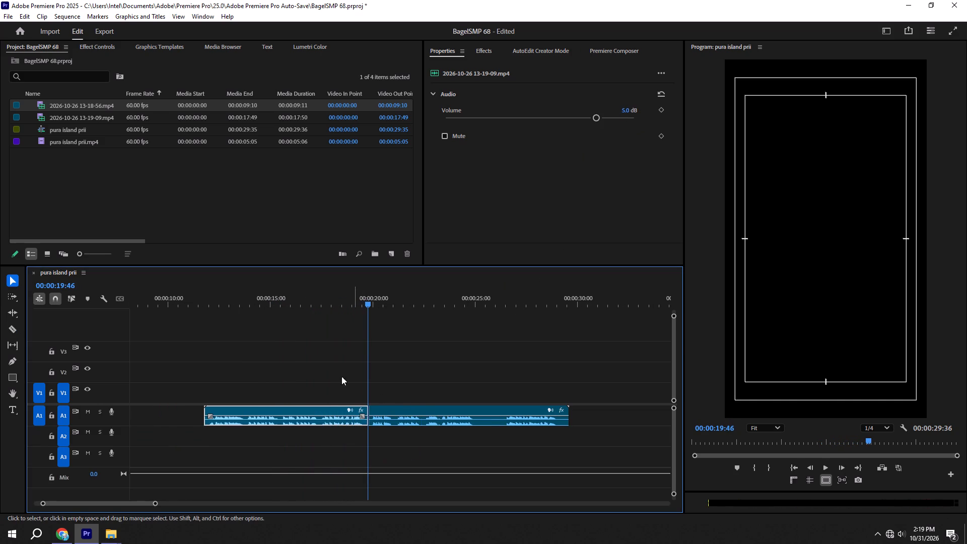
{"action": "left_click_drag", "start_coordinate": [332, 376], "coordinate": [338, 460]}
{"action": "key", "text": "BackSpace"}
{"action": "key", "text": "ctrl+s"}
{"action": "scroll", "coordinate": [338, 460], "scroll_direction": "down", "scroll_amount": 8, "text": "alt"}
{"action": "key", "text": "ctrl+s"}
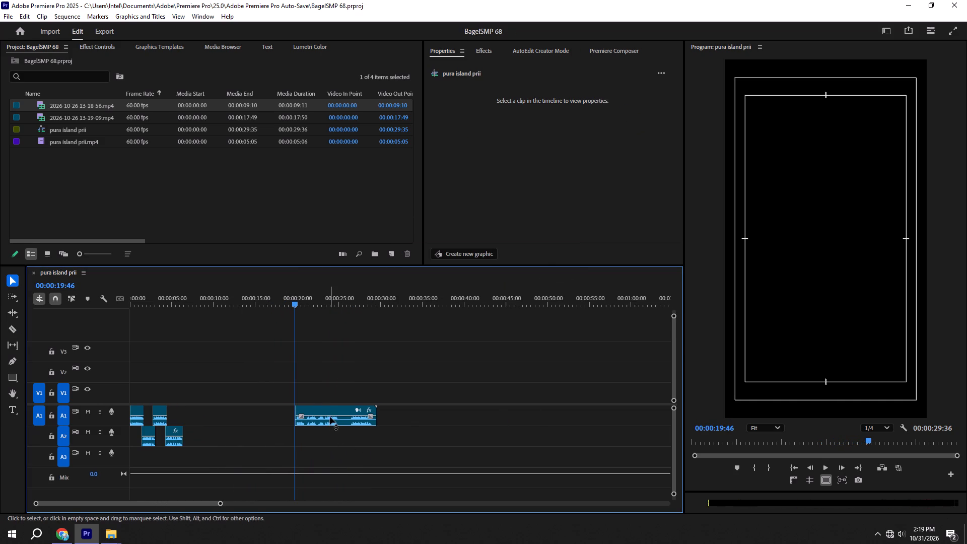
Move the remaining new audio on A1 to start at about 00:00:05:46, overlapping the end of the last A2 piece, and save.
{"action": "left_click_drag", "start_coordinate": [328, 405], "coordinate": [237, 425]}
{"action": "left_click_drag", "start_coordinate": [309, 410], "coordinate": [193, 412]}
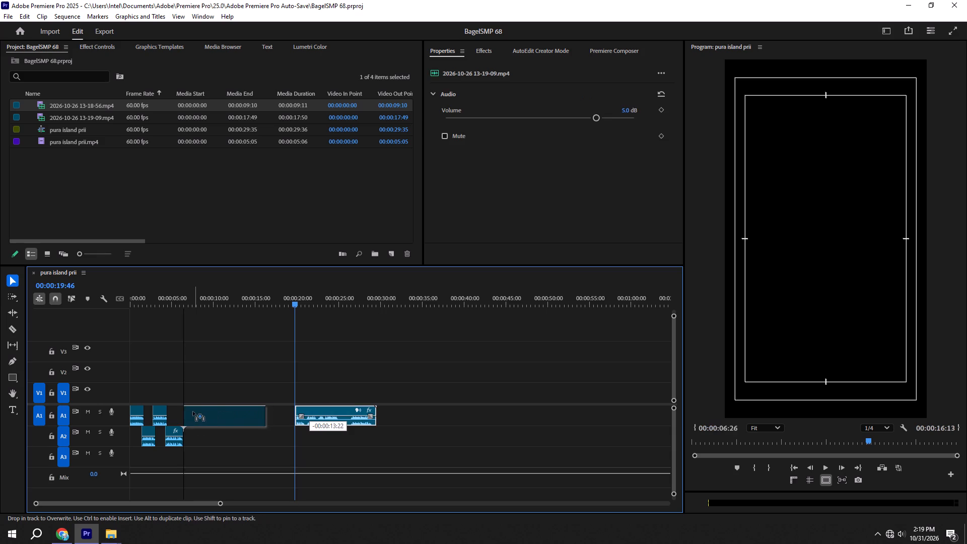
{"action": "left_click_drag", "start_coordinate": [193, 412], "coordinate": [187, 412]}
{"action": "scroll", "coordinate": [187, 412], "scroll_direction": "up", "scroll_amount": 16, "text": "alt"}
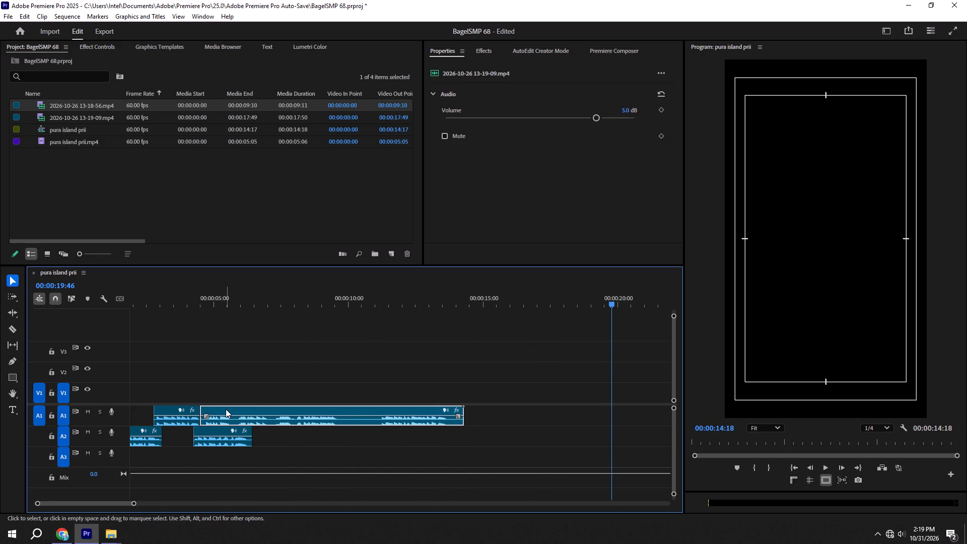
{"action": "left_click_drag", "start_coordinate": [226, 409], "coordinate": [260, 409]}
{"action": "scroll", "coordinate": [255, 410], "scroll_direction": "up", "scroll_amount": 6, "text": "alt"}
{"action": "key", "text": "ctrl+s"}
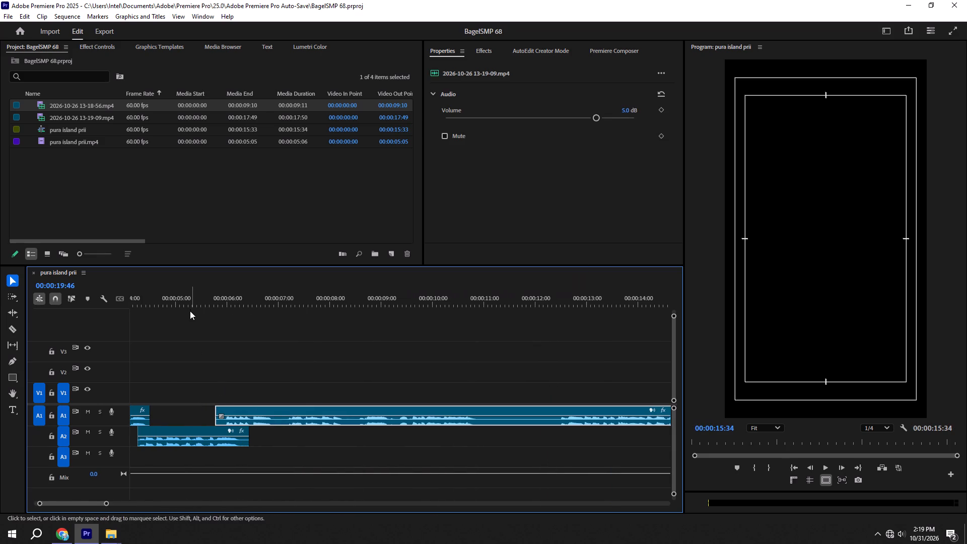
Listen to the join between the two recordings, move the new A1 clip about 5 frames later, and save.
{"action": "left_click", "coordinate": [190, 309]}
{"action": "key", "text": "space"}
{"action": "left_click", "coordinate": [186, 296]}
{"action": "key", "text": "space"}
{"action": "scroll", "coordinate": [292, 377], "scroll_direction": "down", "scroll_amount": 6, "text": "alt"}
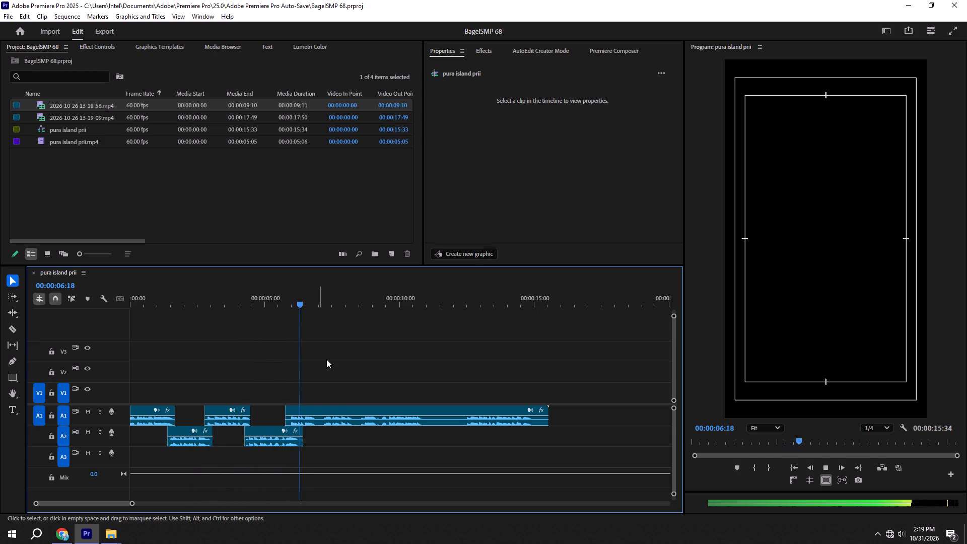
{"action": "key", "text": "space"}
{"action": "left_click", "coordinate": [312, 411]}
{"action": "scroll", "coordinate": [292, 407], "scroll_direction": "up", "scroll_amount": 10, "text": "alt"}
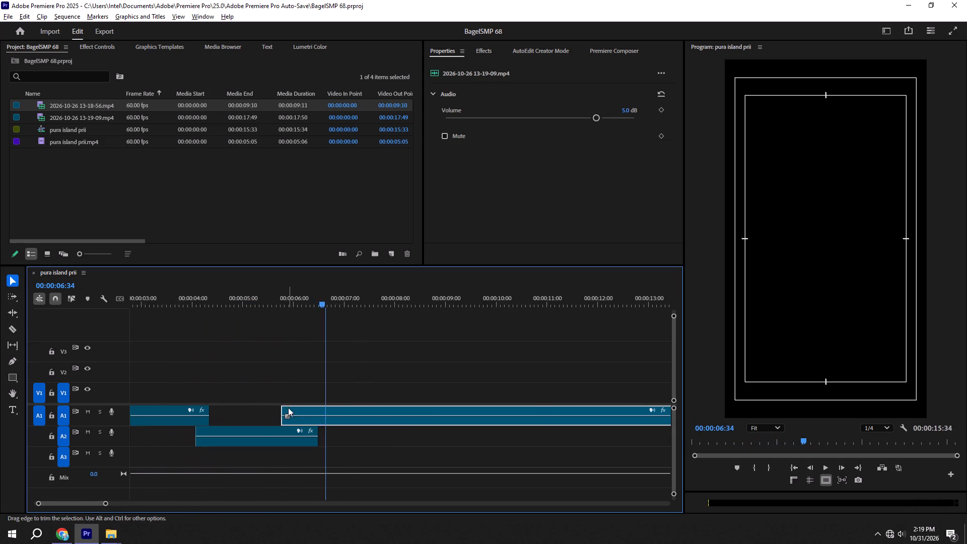
{"action": "scroll", "coordinate": [288, 407], "scroll_direction": "up", "scroll_amount": 1, "text": "alt"}
{"action": "left_click", "coordinate": [287, 294]}
{"action": "left_click_drag", "start_coordinate": [307, 410], "coordinate": [312, 407]}
{"action": "key", "text": "ctrl+s"}
Play the new A1 clip, split it at about 00:00:07:11, move the remainder to A2 about 20 frames earlier, and save.
{"action": "key", "text": "space"}
{"action": "scroll", "coordinate": [300, 377], "scroll_direction": "down", "scroll_amount": 7, "text": "alt"}
{"action": "key", "text": "c"}
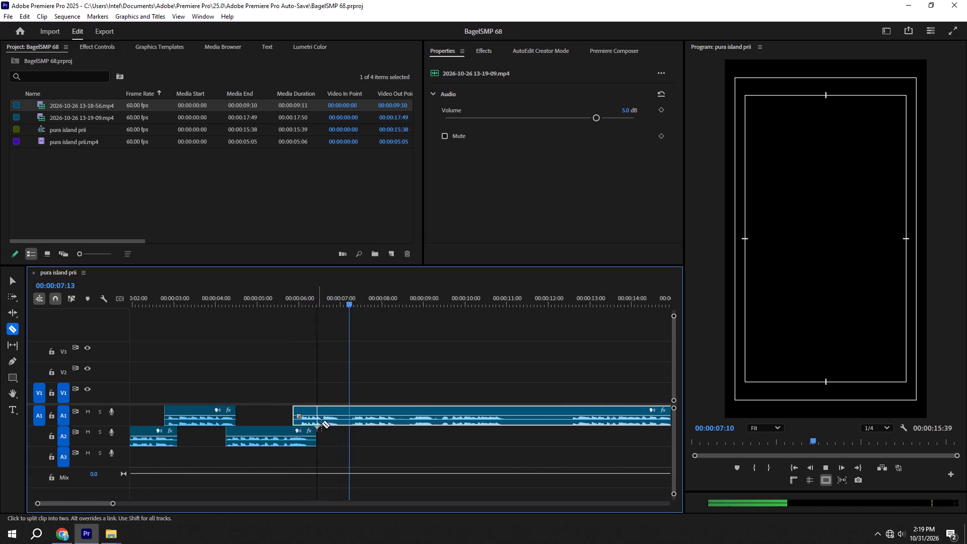
{"action": "key", "text": "space"}
{"action": "left_click", "coordinate": [349, 416]}
{"action": "key", "text": "v"}
{"action": "left_click_drag", "start_coordinate": [362, 409], "coordinate": [355, 424]}
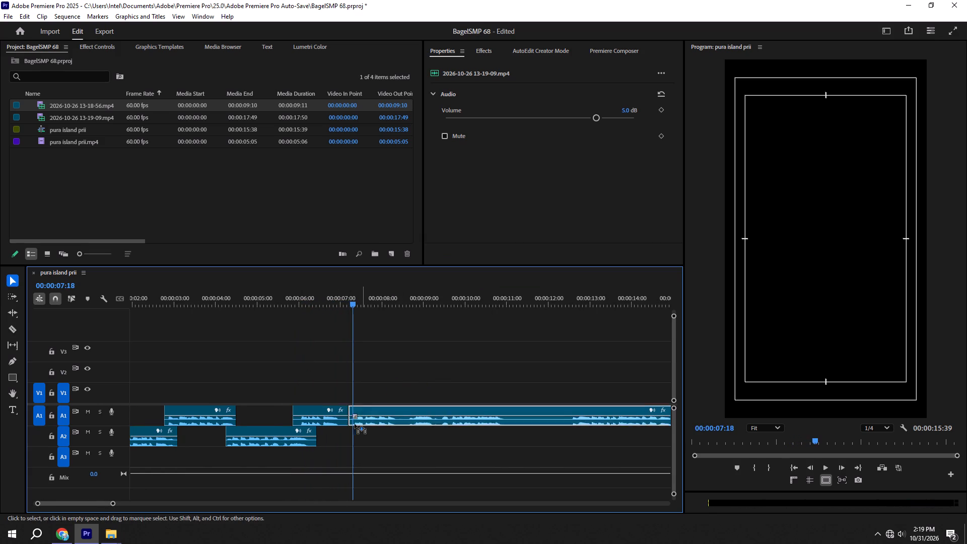
{"action": "left_click_drag", "start_coordinate": [355, 424], "coordinate": [350, 435]}
{"action": "key", "text": "ctrl+s"}
{"action": "left_click_drag", "start_coordinate": [360, 433], "coordinate": [347, 433]}
{"action": "key", "text": "ctrl+s"}
Listen to the new overlap, move the last A2 audio piece another 9 frames earlier, and save the project.
{"action": "left_click", "coordinate": [303, 285]}
{"action": "key", "text": "space"}
{"action": "left_click", "coordinate": [298, 295]}
{"action": "key", "text": "space"}
{"action": "scroll", "coordinate": [352, 398], "scroll_direction": "up", "scroll_amount": 5, "text": "alt"}
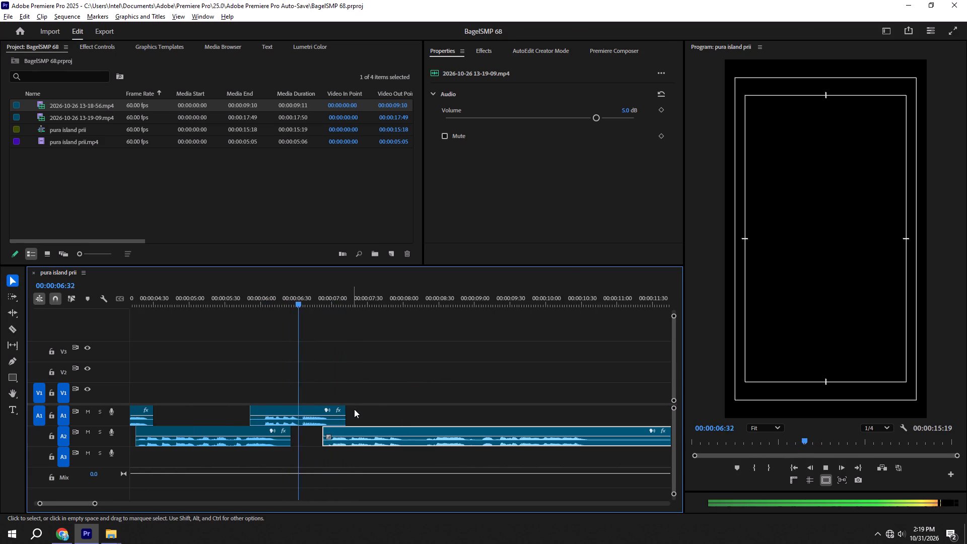
{"action": "key", "text": "space"}
{"action": "left_click_drag", "start_coordinate": [367, 432], "coordinate": [356, 438]}
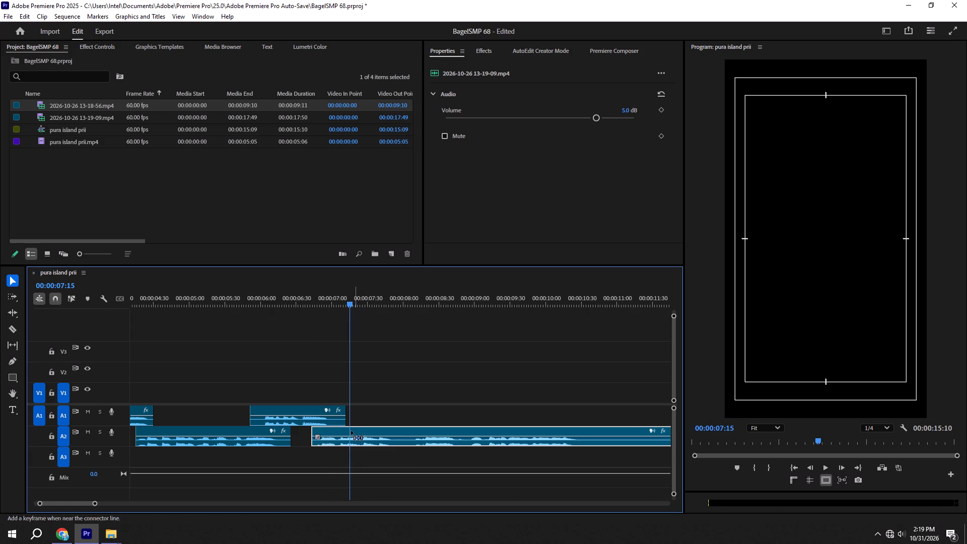
{"action": "key", "text": "ctrl+s"}
Play the last A2 audio piece and split it with the Razor tool in the pause at about 00:00:08:00.
{"action": "left_click", "coordinate": [286, 295]}
{"action": "key", "text": "space"}
{"action": "key", "text": "c"}
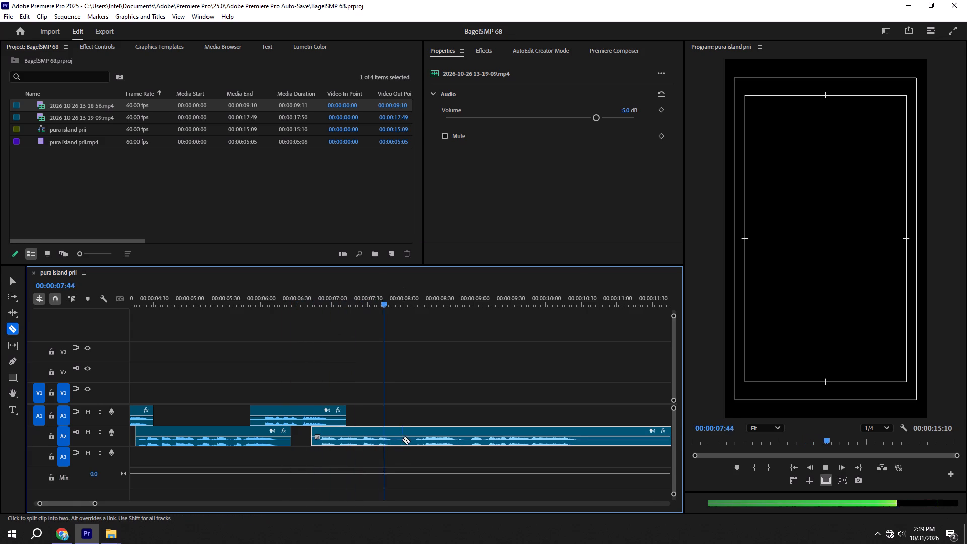
{"action": "left_click", "coordinate": [402, 439]}
{"action": "key", "text": "space"}
{"action": "key", "text": "v"}
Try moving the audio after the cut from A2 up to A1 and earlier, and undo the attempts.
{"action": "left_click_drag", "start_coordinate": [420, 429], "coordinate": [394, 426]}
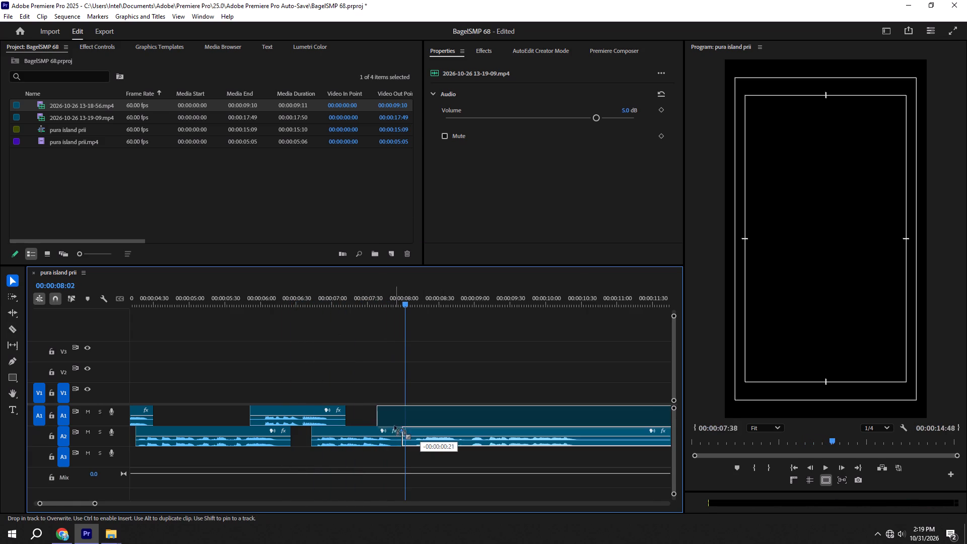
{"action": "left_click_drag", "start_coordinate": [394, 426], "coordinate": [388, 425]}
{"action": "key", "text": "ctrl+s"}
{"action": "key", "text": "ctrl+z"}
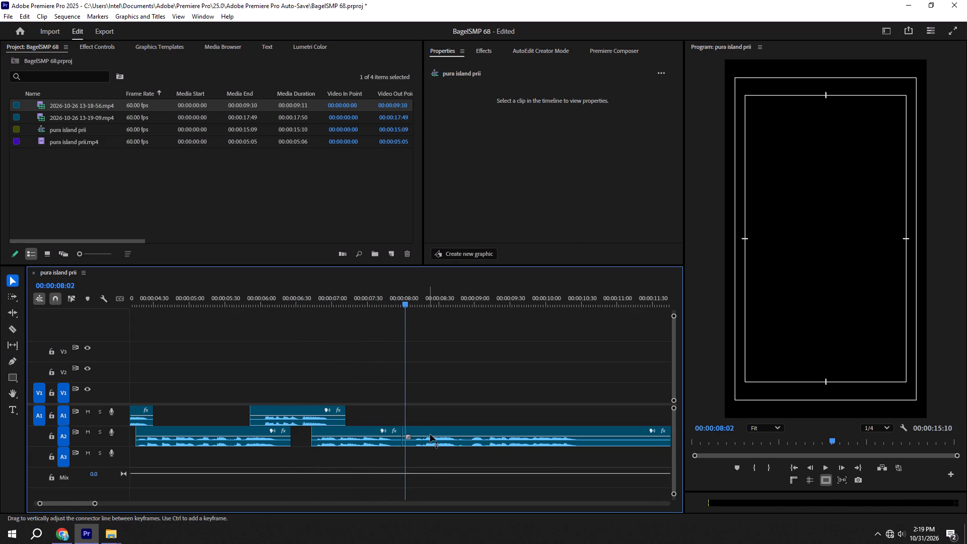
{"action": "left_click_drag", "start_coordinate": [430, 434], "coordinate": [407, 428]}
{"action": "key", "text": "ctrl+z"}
Move the audio after the cut from A2 onto A1 about 28 frames earlier, overlapping the preceding piece, and save.
{"action": "left_click_drag", "start_coordinate": [430, 429], "coordinate": [416, 425]}
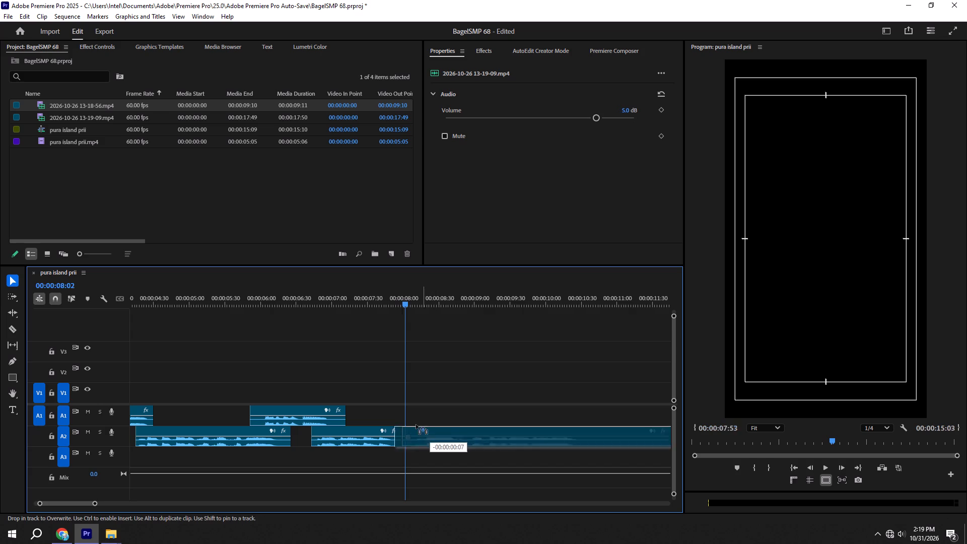
{"action": "left_click_drag", "start_coordinate": [416, 425], "coordinate": [396, 421]}
{"action": "key", "text": "ctrl+s"}
Play the last A1 audio piece and split it with the Razor tool in the pause at about 00:00:10:21.
{"action": "left_click", "coordinate": [341, 301]}
{"action": "key", "text": "space"}
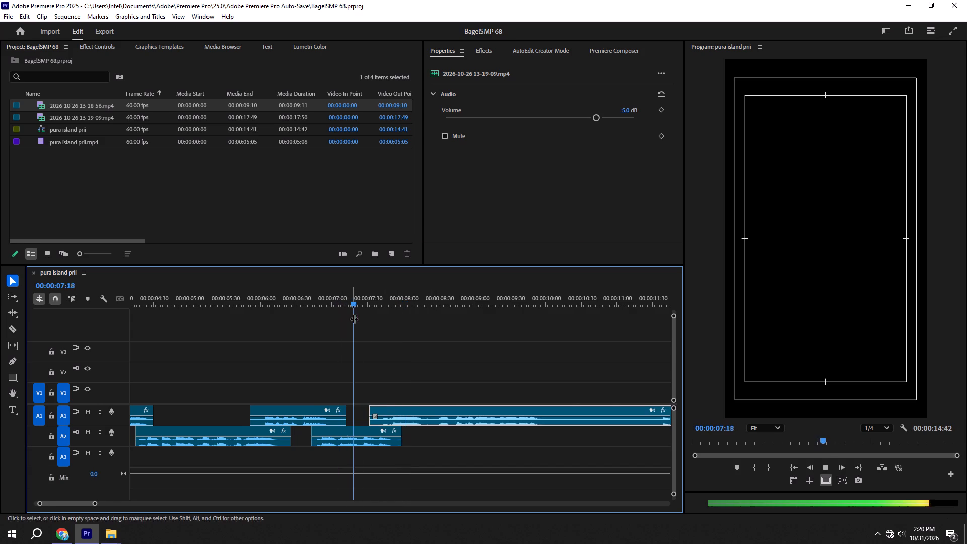
{"action": "scroll", "coordinate": [366, 335], "scroll_direction": "down", "scroll_amount": 5, "text": "alt"}
{"action": "key", "text": "c"}
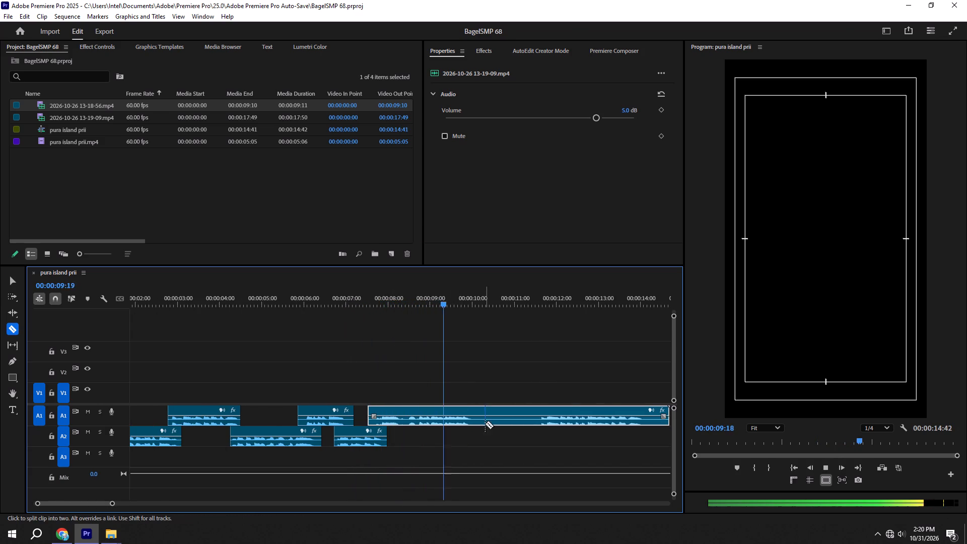
{"action": "left_click", "coordinate": [489, 422]}
{"action": "key", "text": "space"}
{"action": "key", "text": "v"}
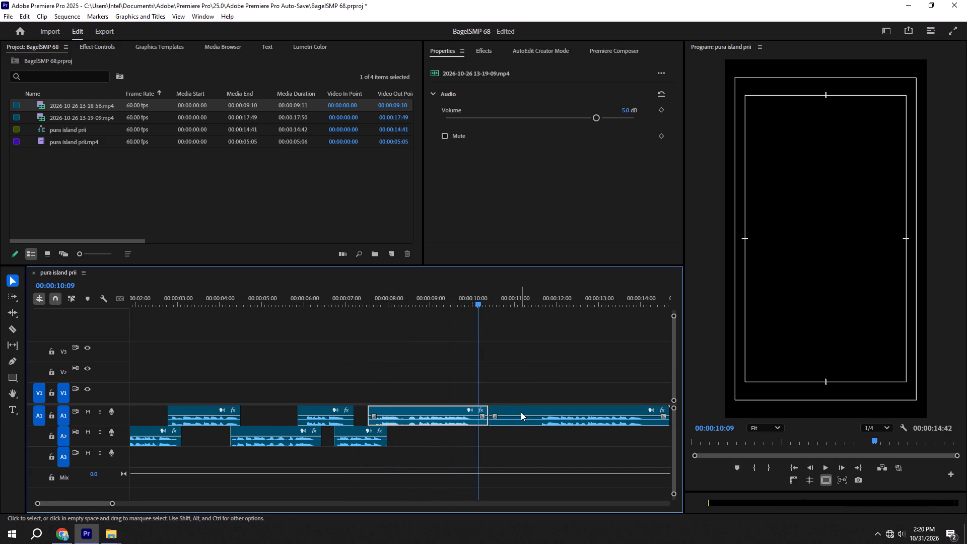
Trim about one second of silence from the start of the audio after the cut, place it on A2 overlapping the A1 piece, and save.
{"action": "left_click_drag", "start_coordinate": [521, 412], "coordinate": [479, 448]}
{"action": "key", "text": "ctrl+s"}
{"action": "left_click_drag", "start_coordinate": [445, 449], "coordinate": [482, 450]}
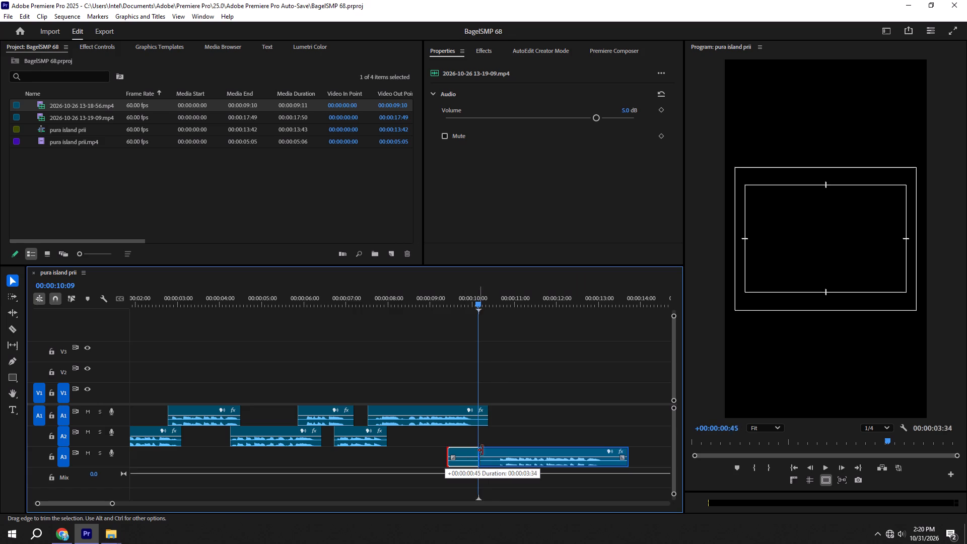
{"action": "left_click_drag", "start_coordinate": [482, 450], "coordinate": [490, 451]}
{"action": "key", "text": "ctrl+s"}
{"action": "left_click_drag", "start_coordinate": [513, 450], "coordinate": [476, 441]}
{"action": "key", "text": "ctrl+s"}
Listen to the new overlap and the whole sequence from its start to check the timing of the pieces.
{"action": "left_click", "coordinate": [427, 294]}
{"action": "key", "text": "space"}
{"action": "scroll", "coordinate": [467, 379], "scroll_direction": "down", "scroll_amount": 5, "text": "alt"}
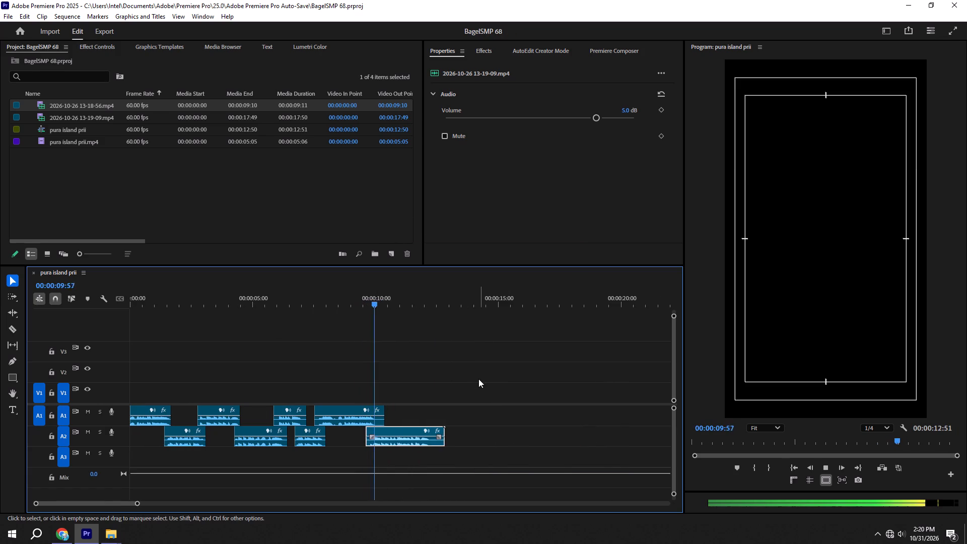
{"action": "scroll", "coordinate": [405, 404], "scroll_direction": "down", "scroll_amount": 3}
{"action": "key", "text": "ctrl+s"}
{"action": "left_click", "coordinate": [791, 468]}
{"action": "key", "text": "space"}
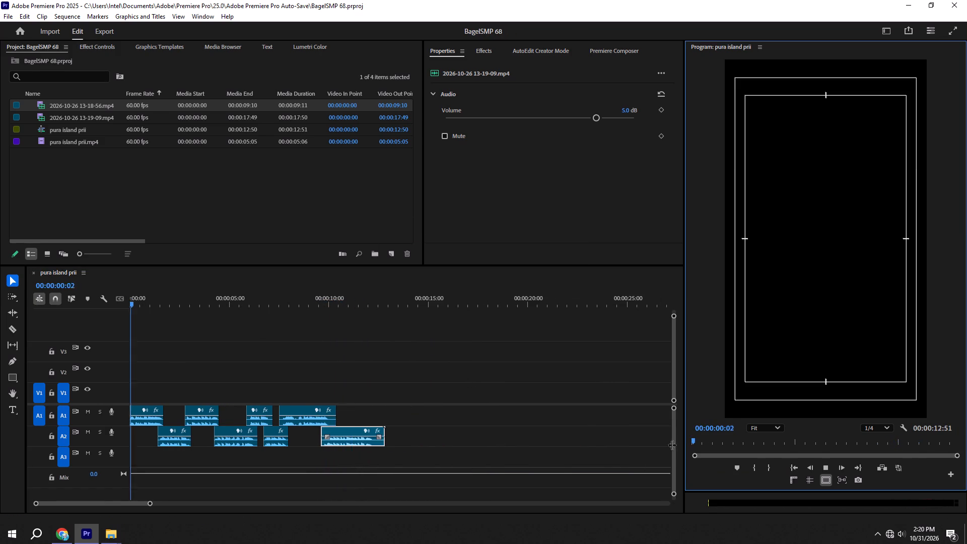
{"action": "scroll", "coordinate": [551, 421], "scroll_direction": "down", "scroll_amount": 3, "text": "alt"}
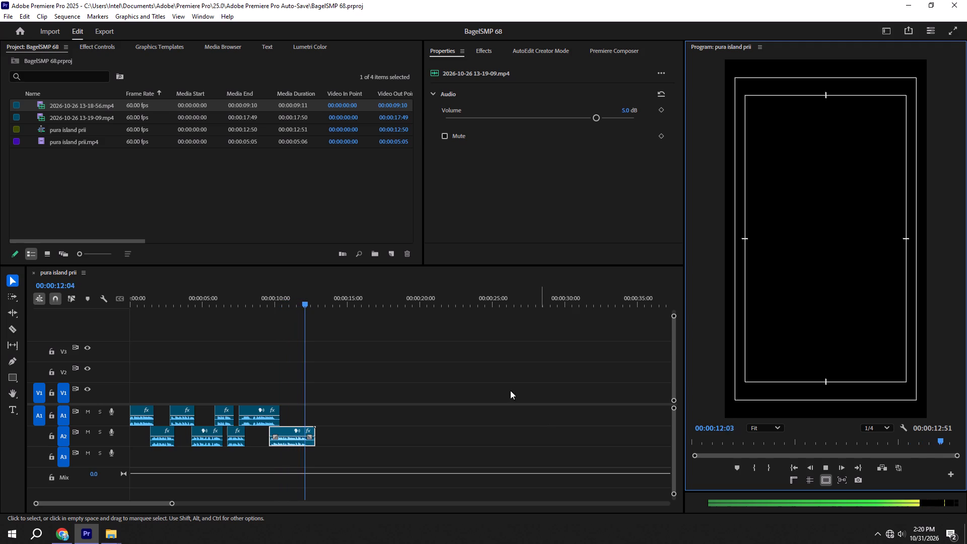
{"action": "key", "text": "space"}
Replay the part around 00:00:07:00, move the last three audio pieces together 9 frames later, and save the project.
{"action": "left_click", "coordinate": [218, 291]}
{"action": "key", "text": "space"}
{"action": "scroll", "coordinate": [252, 386], "scroll_direction": "up", "scroll_amount": 11, "text": "alt"}
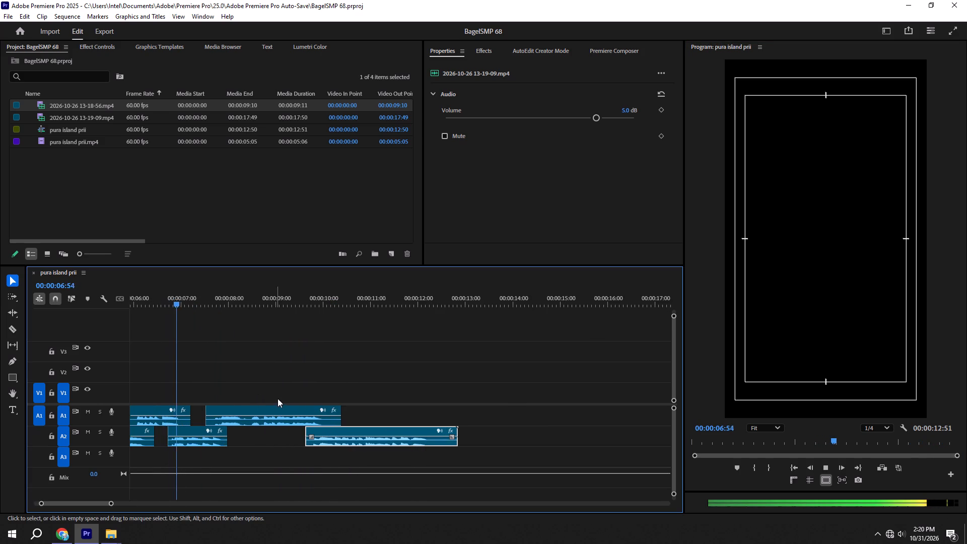
{"action": "key", "text": "space"}
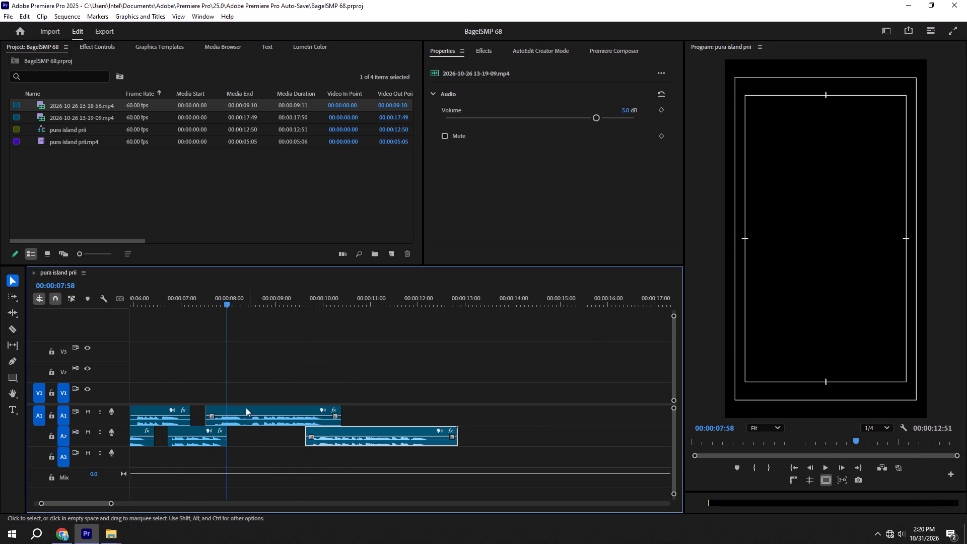
{"action": "left_click_drag", "start_coordinate": [211, 369], "coordinate": [362, 451]}
{"action": "left_click_drag", "start_coordinate": [194, 430], "coordinate": [201, 433]}
{"action": "scroll", "coordinate": [177, 427], "scroll_direction": "up", "scroll_amount": 11, "text": "alt"}
{"action": "left_click", "coordinate": [284, 433]}
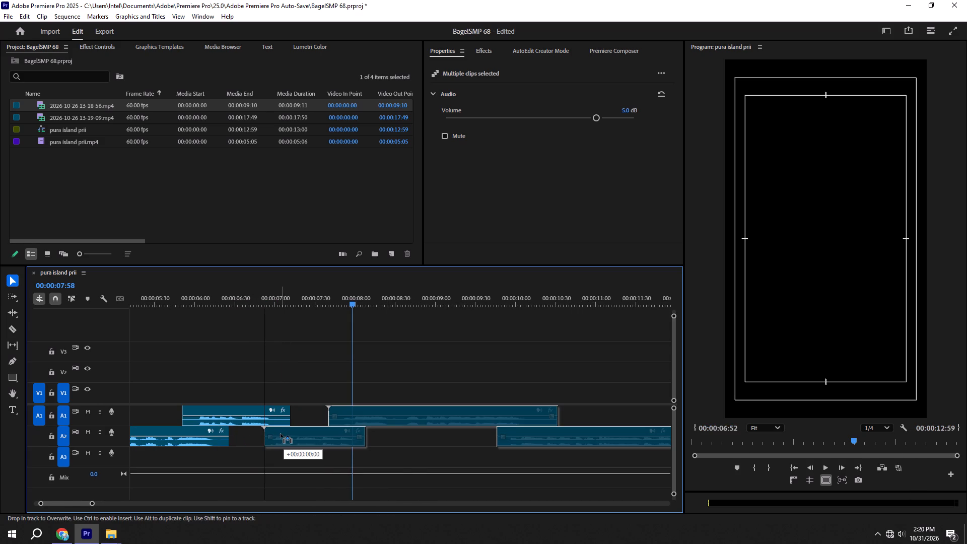
{"action": "key", "text": "ctrl+s"}
Listen to the adjusted overlap, move the last three audio pieces together 4 frames earlier, and save the project.
{"action": "left_click", "coordinate": [227, 293]}
{"action": "key", "text": "space"}
{"action": "scroll", "coordinate": [248, 317], "scroll_direction": "down", "scroll_amount": 4, "text": "alt"}
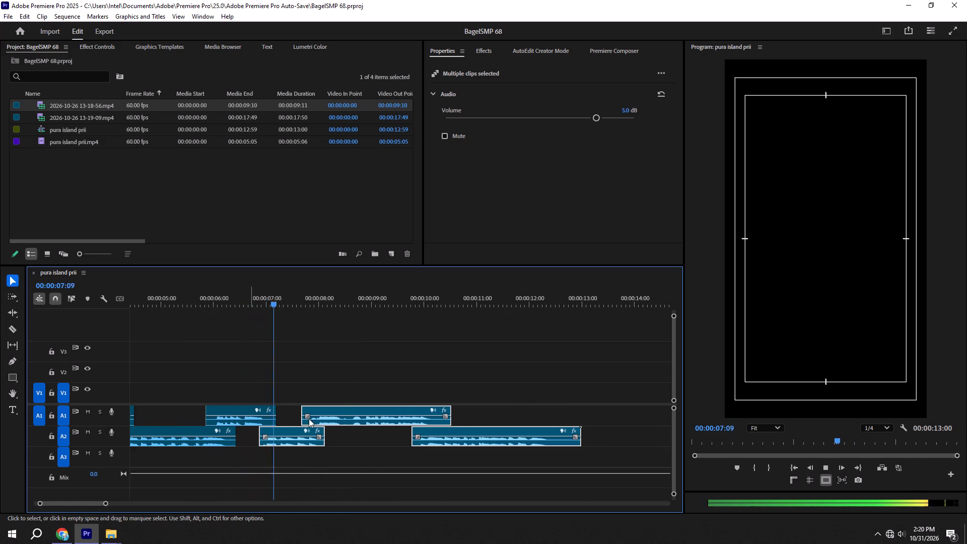
{"action": "key", "text": "space"}
{"action": "scroll", "coordinate": [274, 431], "scroll_direction": "up", "scroll_amount": 9, "text": "alt"}
{"action": "left_click_drag", "start_coordinate": [270, 431], "coordinate": [266, 431]}
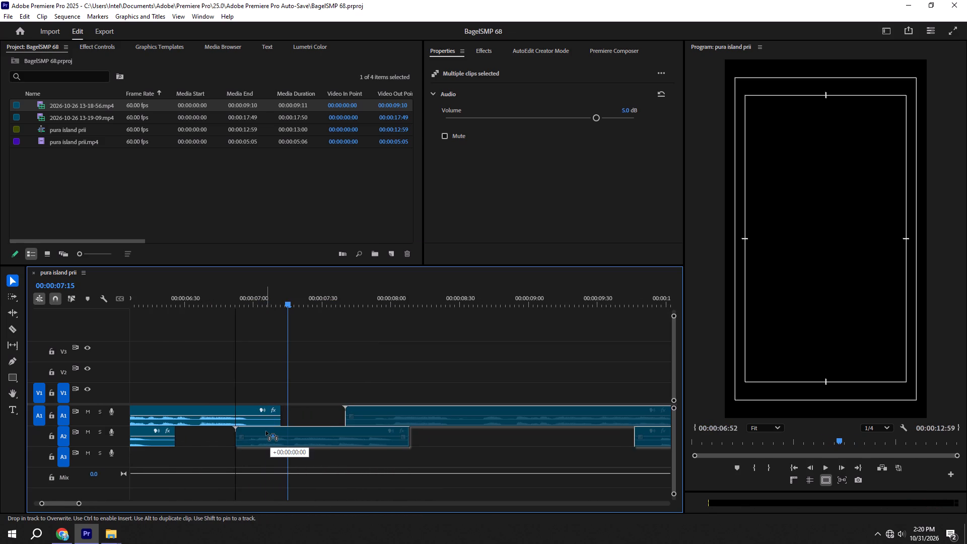
{"action": "left_click_drag", "start_coordinate": [266, 431], "coordinate": [261, 431]}
{"action": "key", "text": "ctrl+s"}
Play the overlap before 00:00:08:00, move the last two audio pieces together 6 frames later, and save the project.
{"action": "left_click", "coordinate": [170, 287]}
{"action": "key", "text": "space"}
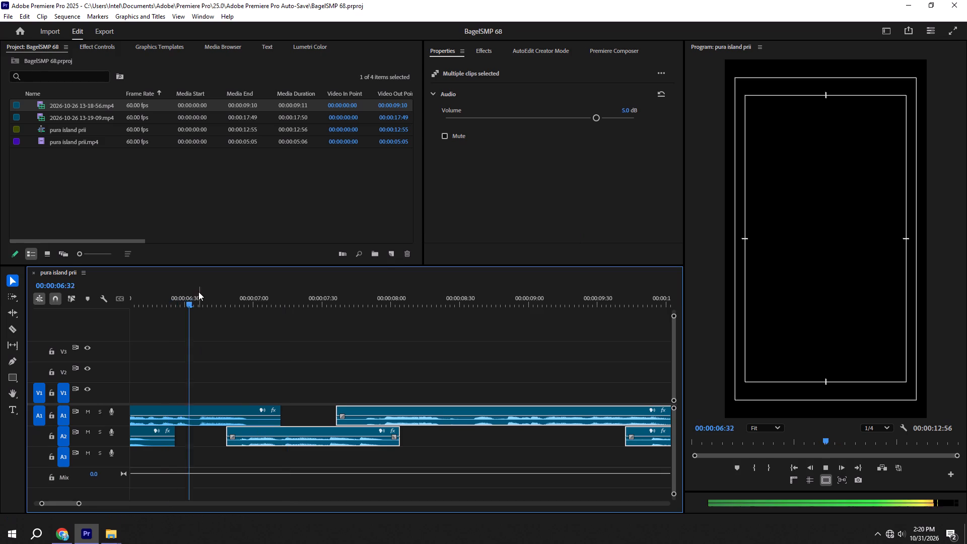
{"action": "scroll", "coordinate": [198, 292], "scroll_direction": "down", "scroll_amount": 10, "text": "alt"}
{"action": "left_click", "coordinate": [303, 334]}
{"action": "key", "text": "space"}
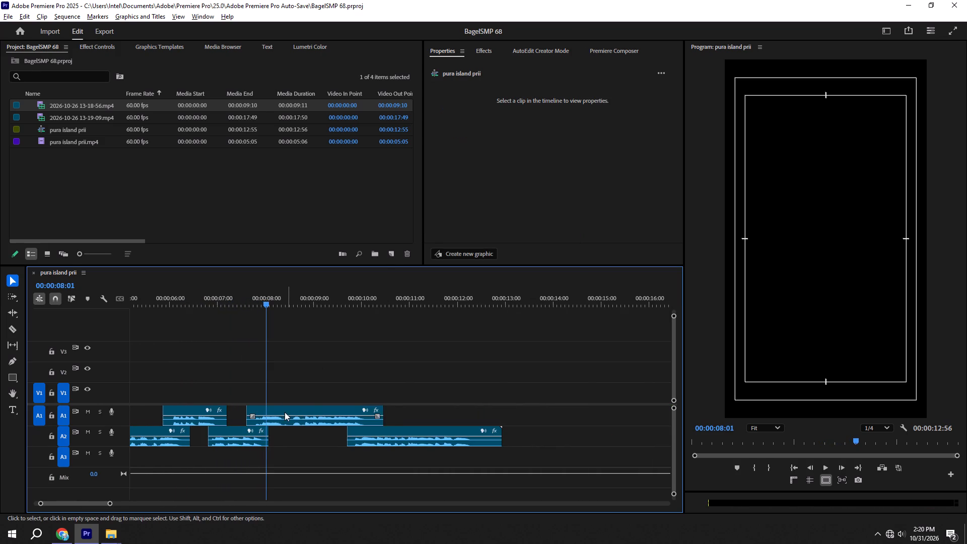
{"action": "scroll", "coordinate": [285, 412], "scroll_direction": "up", "scroll_amount": 6, "text": "alt"}
{"action": "left_click_drag", "start_coordinate": [388, 372], "coordinate": [481, 469]}
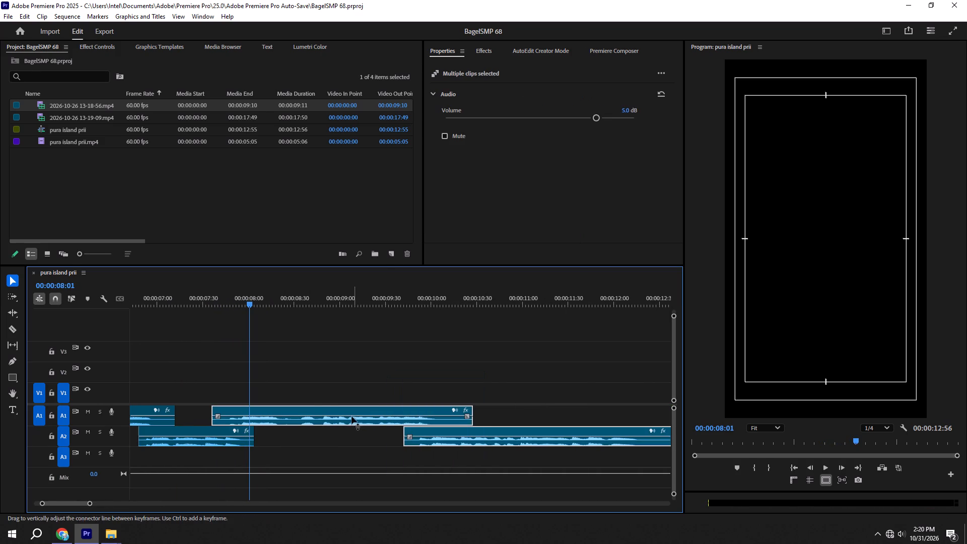
{"action": "left_click_drag", "start_coordinate": [309, 406], "coordinate": [317, 409]}
{"action": "key", "text": "ctrl+s"}
Listen to the overlap again, move the last two audio pieces together 3 frames earlier, and save the project.
{"action": "left_click", "coordinate": [197, 292]}
{"action": "key", "text": "space"}
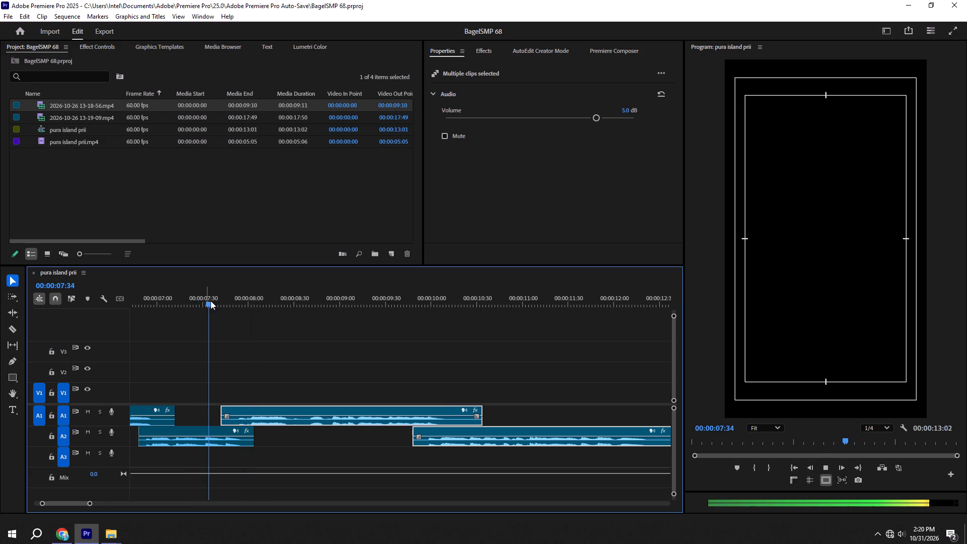
{"action": "scroll", "coordinate": [263, 341], "scroll_direction": "down", "scroll_amount": 5, "text": "alt"}
{"action": "key", "text": "space"}
{"action": "scroll", "coordinate": [269, 413], "scroll_direction": "up", "scroll_amount": 10, "text": "alt"}
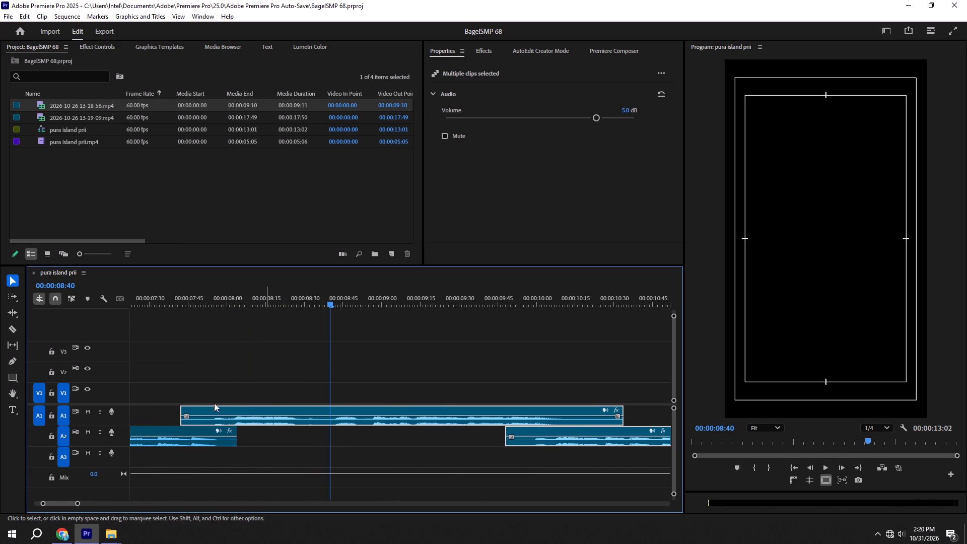
{"action": "left_click_drag", "start_coordinate": [234, 408], "coordinate": [226, 411]}
{"action": "key", "text": "ctrl+s"}
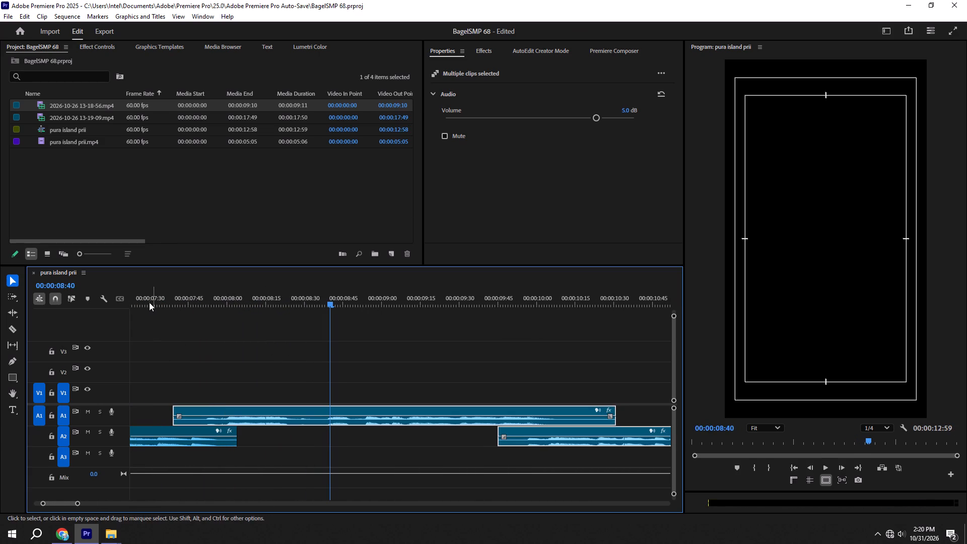
Play the last A1 audio piece and split it with the Razor tool at its first pause, about 00:00:08:33.
{"action": "left_click", "coordinate": [149, 296]}
{"action": "key", "text": "space"}
{"action": "scroll", "coordinate": [214, 356], "scroll_direction": "down", "scroll_amount": 6, "text": "alt"}
{"action": "key", "text": "space"}
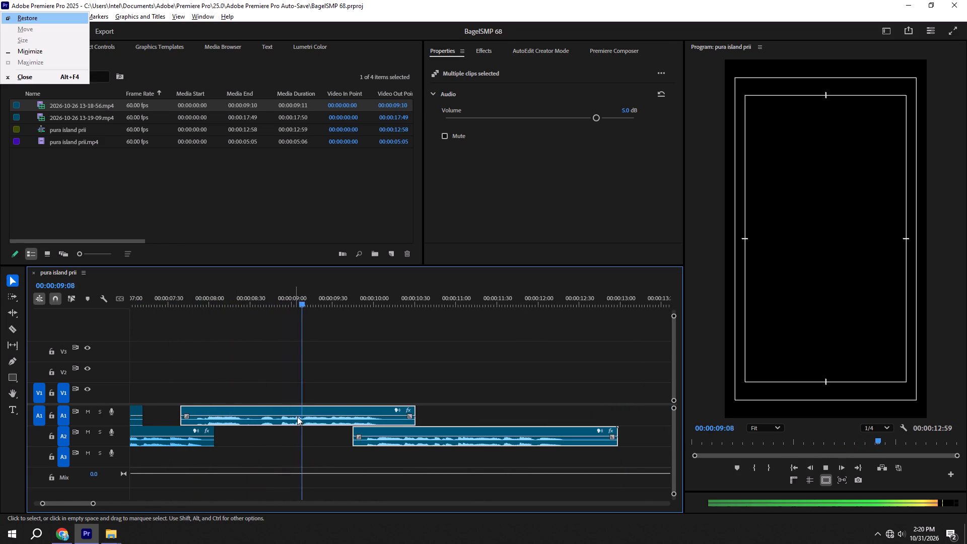
{"action": "left_click", "coordinate": [345, 335]}
{"action": "key", "text": "space"}
{"action": "key", "text": "c"}
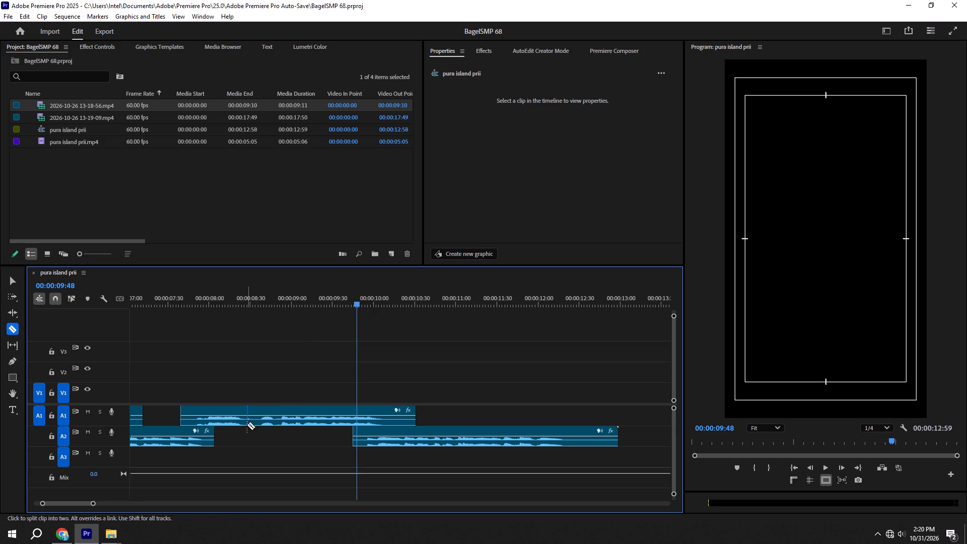
{"action": "left_click", "coordinate": [254, 419]}
{"action": "key", "text": "v"}
Play up to the new cut, trim about 4 frames off the end of the A1 piece before it, and save.
{"action": "scroll", "coordinate": [266, 417], "scroll_direction": "up", "scroll_amount": 5, "text": "alt"}
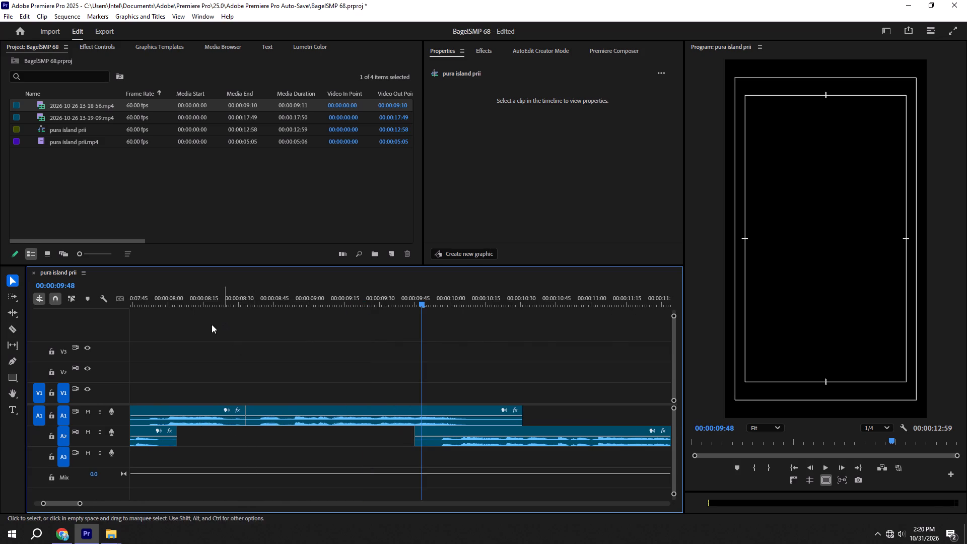
{"action": "left_click", "coordinate": [190, 298]}
{"action": "key", "text": "space"}
{"action": "key", "text": "space"}
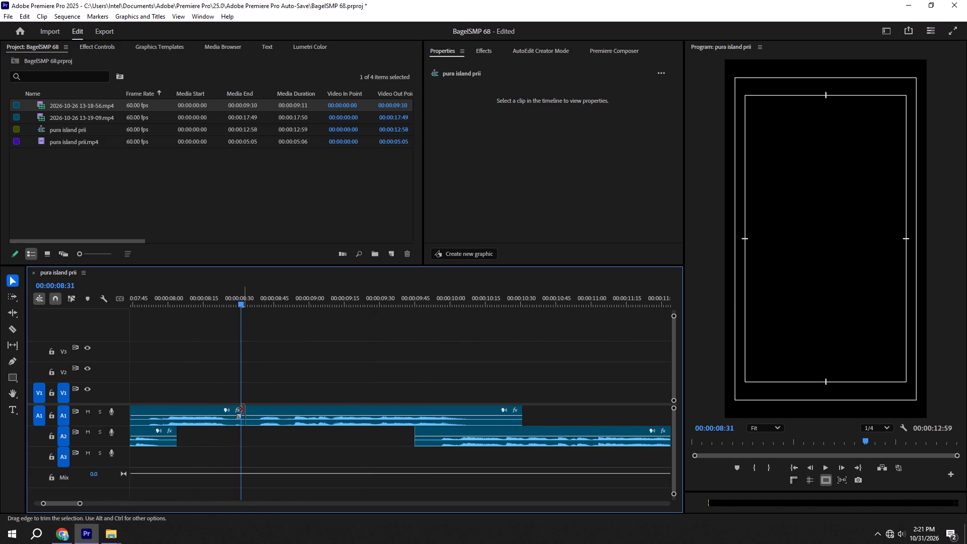
{"action": "left_click_drag", "start_coordinate": [243, 409], "coordinate": [235, 412]}
{"action": "scroll", "coordinate": [251, 427], "scroll_direction": "up", "scroll_amount": 5, "text": "alt"}
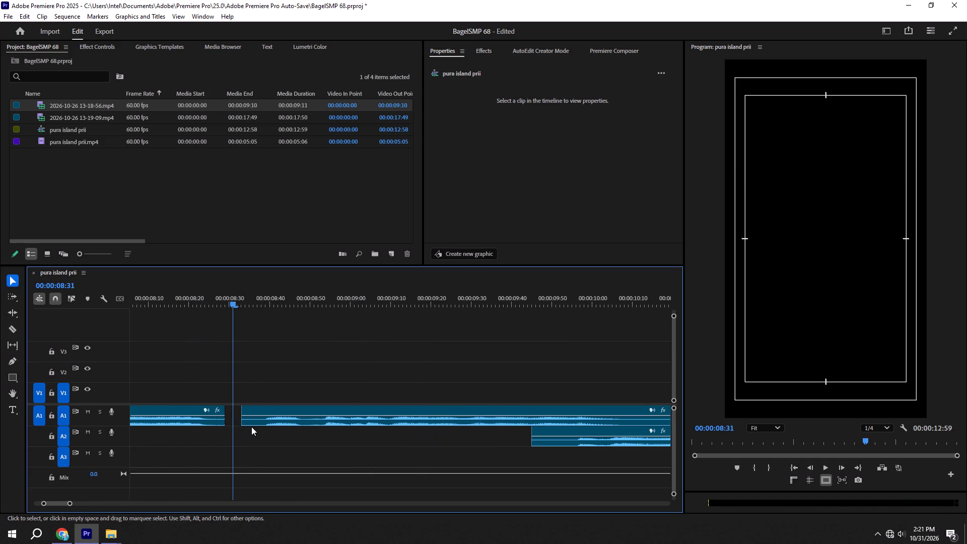
{"action": "key", "text": "ctrl+s"}
Shift the last A2 piece 46 frames later, move the A1 audio after the cut onto A2 about 16 frames earlier, and save.
{"action": "scroll", "coordinate": [281, 413], "scroll_direction": "down", "scroll_amount": 6, "text": "alt"}
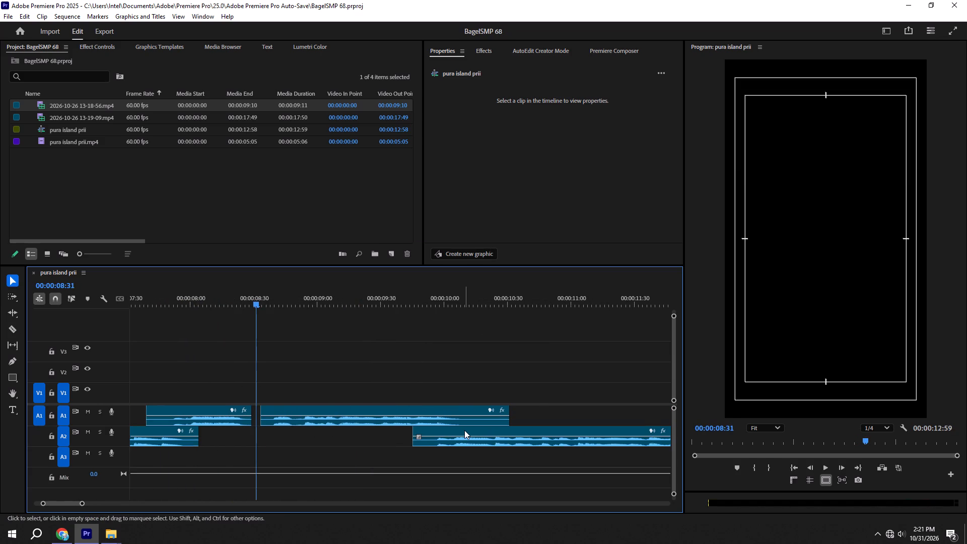
{"action": "left_click_drag", "start_coordinate": [464, 430], "coordinate": [568, 437]}
{"action": "left_click_drag", "start_coordinate": [333, 408], "coordinate": [321, 424]}
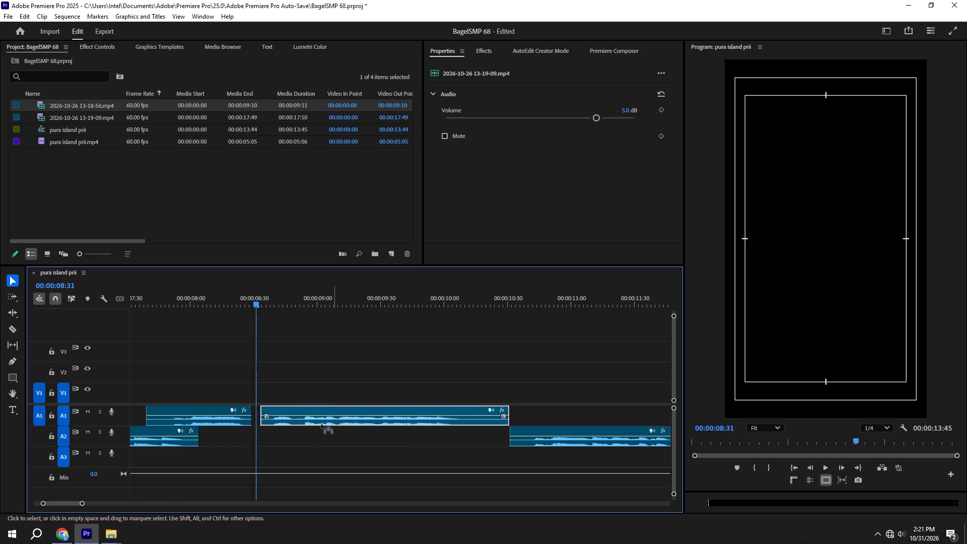
{"action": "left_click_drag", "start_coordinate": [321, 424], "coordinate": [300, 431]}
{"action": "key", "text": "ctrl+s"}
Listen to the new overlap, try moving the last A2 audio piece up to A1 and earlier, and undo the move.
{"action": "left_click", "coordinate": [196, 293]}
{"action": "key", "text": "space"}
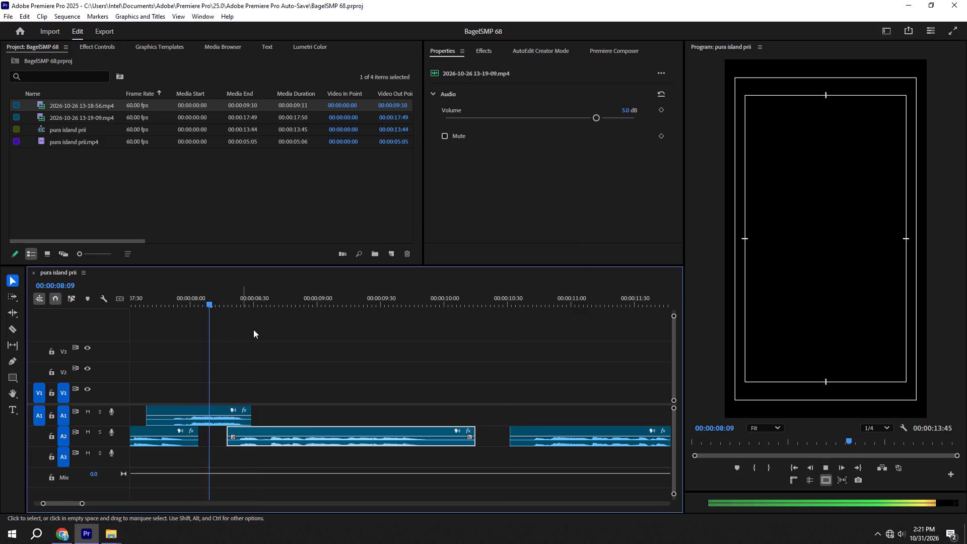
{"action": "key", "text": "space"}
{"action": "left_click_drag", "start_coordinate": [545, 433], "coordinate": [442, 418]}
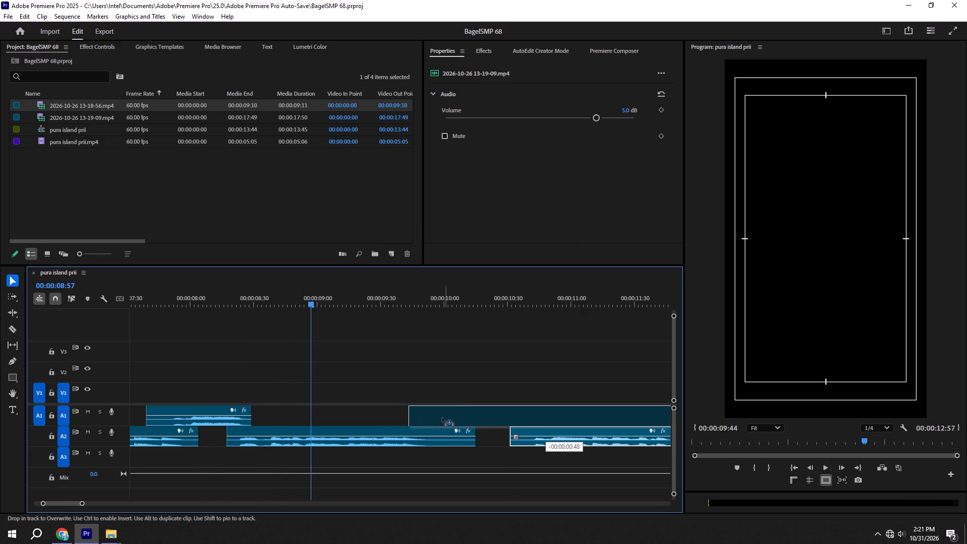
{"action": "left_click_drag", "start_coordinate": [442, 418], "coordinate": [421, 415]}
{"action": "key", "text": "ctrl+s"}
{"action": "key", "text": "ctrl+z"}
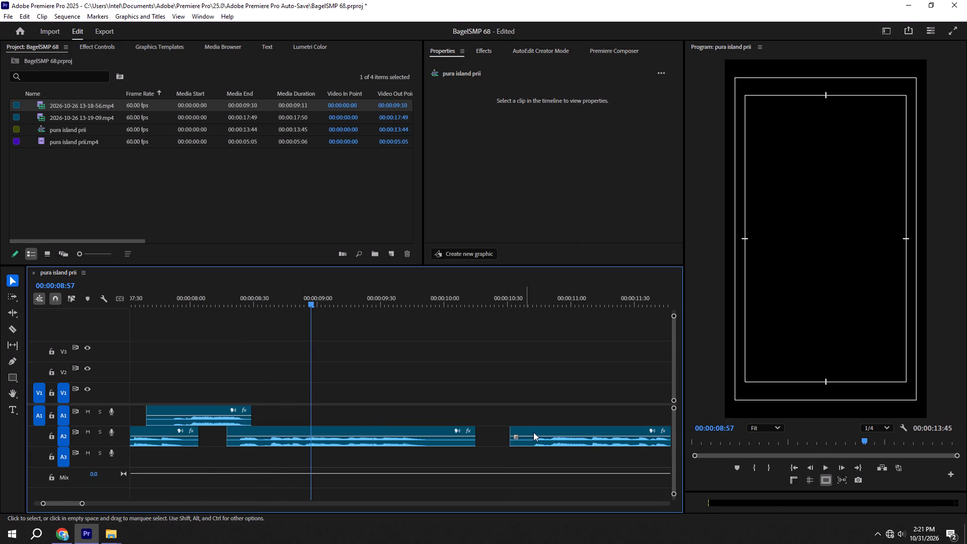
Move the last A2 audio piece onto A1 about 66 frames earlier, overlapping the end of the preceding piece, and save.
{"action": "left_click_drag", "start_coordinate": [544, 431], "coordinate": [404, 415]}
{"action": "scroll", "coordinate": [412, 414], "scroll_direction": "down", "scroll_amount": 7, "text": "alt"}
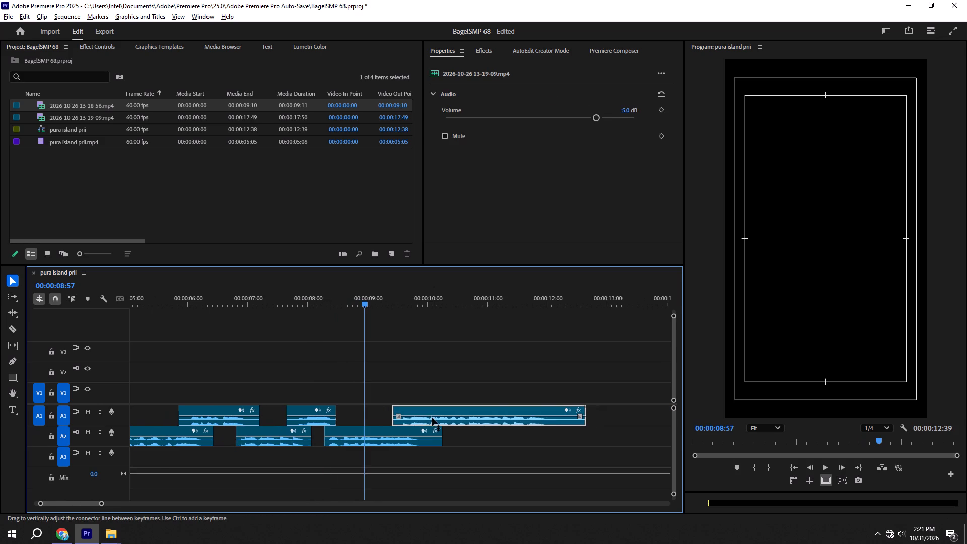
{"action": "key", "text": "ctrl+s"}
Listen to the last overlap and play the whole sequence from its start to check the timing.
{"action": "key", "text": "space"}
{"action": "scroll", "coordinate": [463, 418], "scroll_direction": "down", "scroll_amount": 6, "text": "alt"}
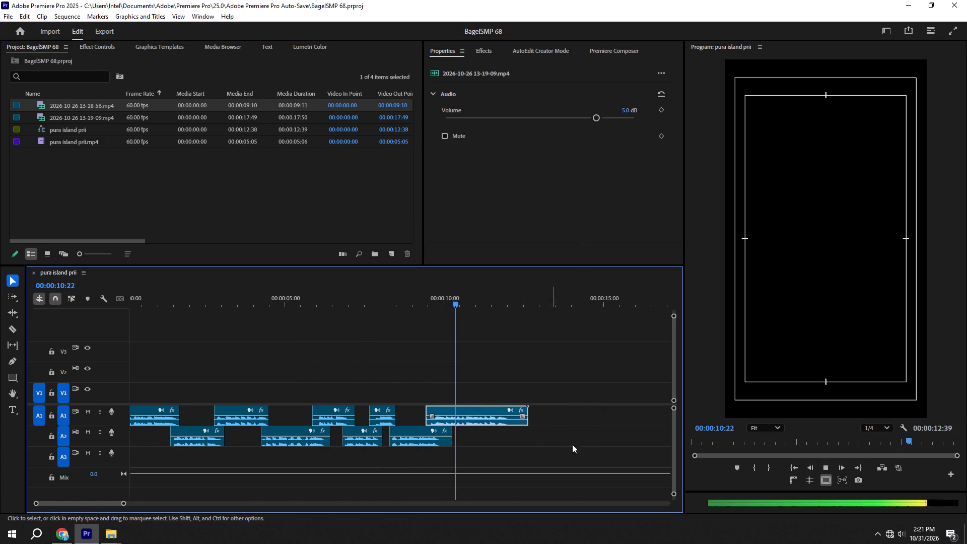
{"action": "left_click", "coordinate": [795, 467]}
{"action": "scroll", "coordinate": [580, 440], "scroll_direction": "down", "scroll_amount": 6, "text": "alt"}
{"action": "key", "text": "space"}
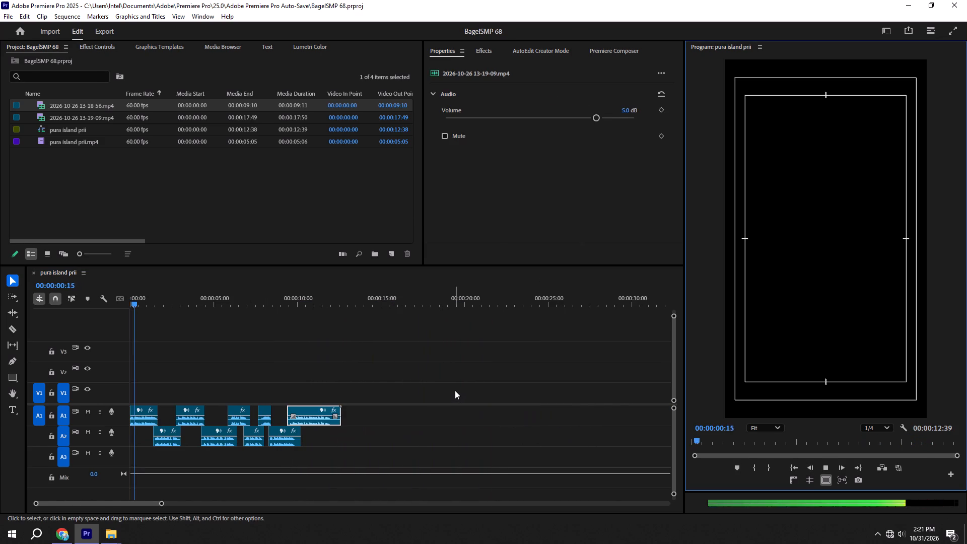
{"action": "left_click", "coordinate": [455, 390]}
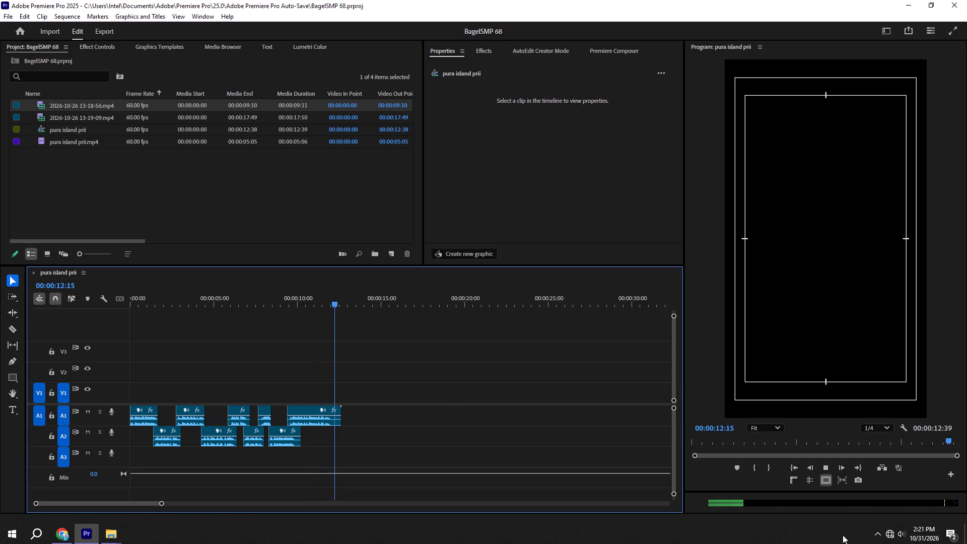
Play from the sequence start, then shift the third A1 piece and all following pieces 4 frames later, and save.
{"action": "left_click", "coordinate": [792, 463]}
{"action": "key", "text": "space"}
{"action": "scroll", "coordinate": [393, 500], "scroll_direction": "up", "scroll_amount": 11, "text": "alt"}
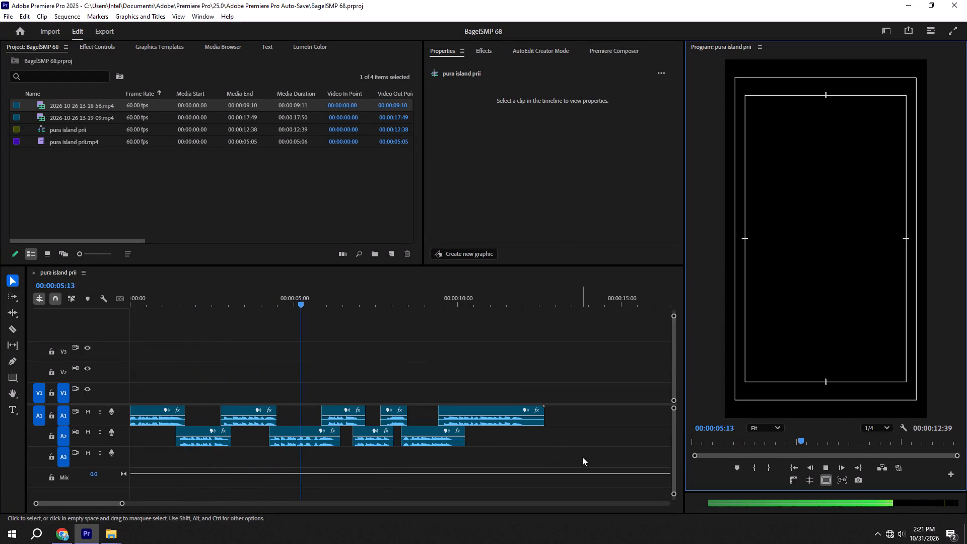
{"action": "left_click_drag", "start_coordinate": [556, 455], "coordinate": [354, 396]}
{"action": "key", "text": "space"}
{"action": "scroll", "coordinate": [316, 440], "scroll_direction": "up", "scroll_amount": 10, "text": "alt"}
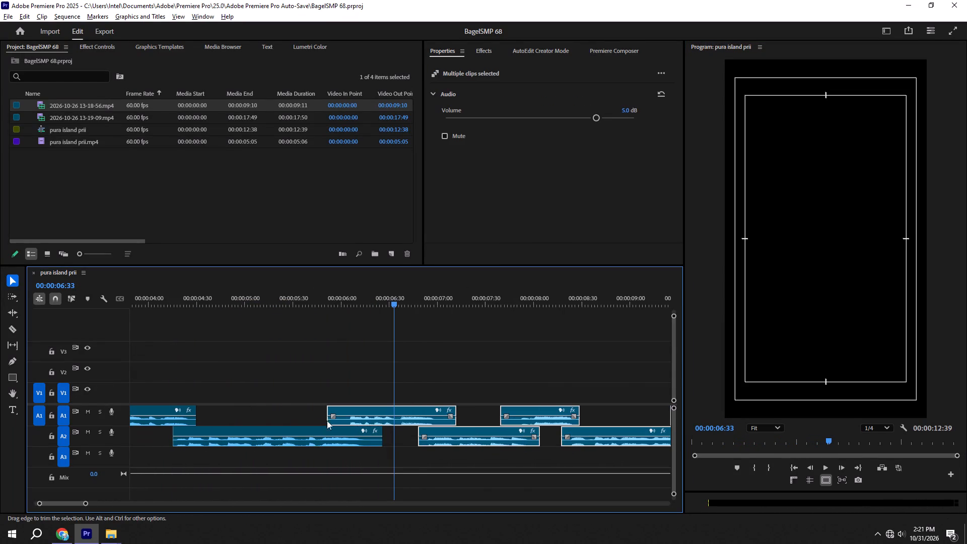
{"action": "left_click_drag", "start_coordinate": [371, 412], "coordinate": [377, 410]}
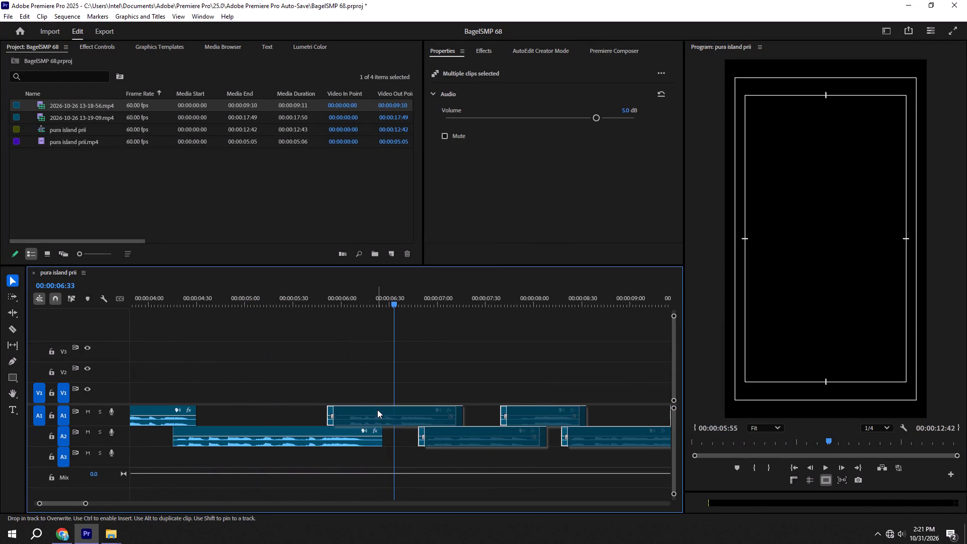
{"action": "key", "text": "ctrl+s"}
Listen to the passage again, shift the third A2 piece and all following pieces 2 frames later, and save.
{"action": "left_click", "coordinate": [278, 299]}
{"action": "key", "text": "space"}
{"action": "scroll", "coordinate": [360, 373], "scroll_direction": "down", "scroll_amount": 5, "text": "alt"}
{"action": "left_click", "coordinate": [425, 379]}
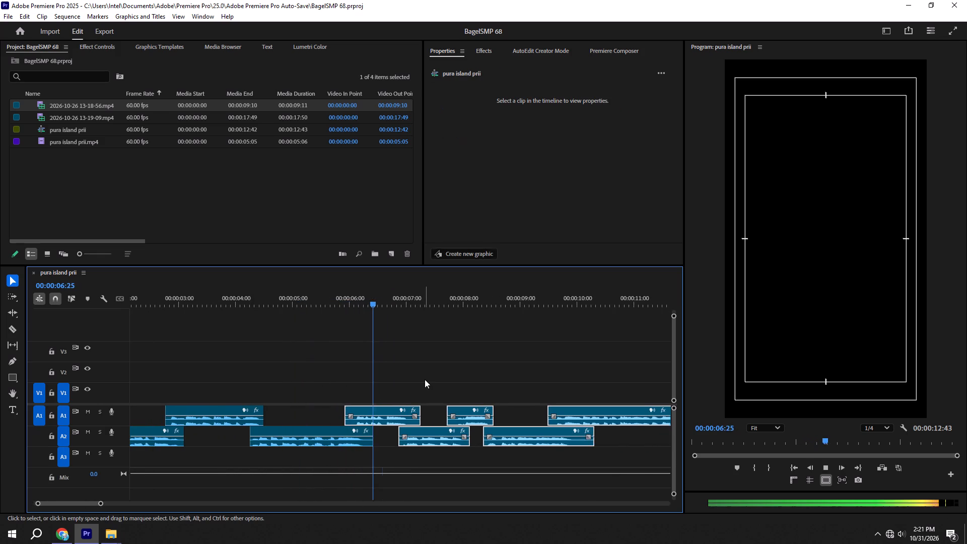
{"action": "key", "text": "space"}
{"action": "left_click_drag", "start_coordinate": [616, 453], "coordinate": [453, 389]}
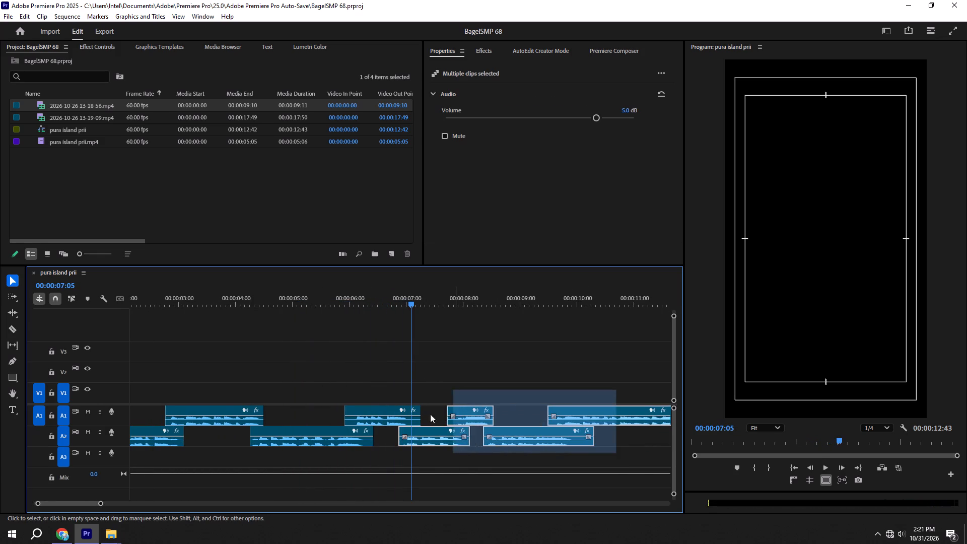
{"action": "scroll", "coordinate": [418, 445], "scroll_direction": "up", "scroll_amount": 9, "text": "alt"}
{"action": "left_click_drag", "start_coordinate": [410, 432], "coordinate": [418, 430]}
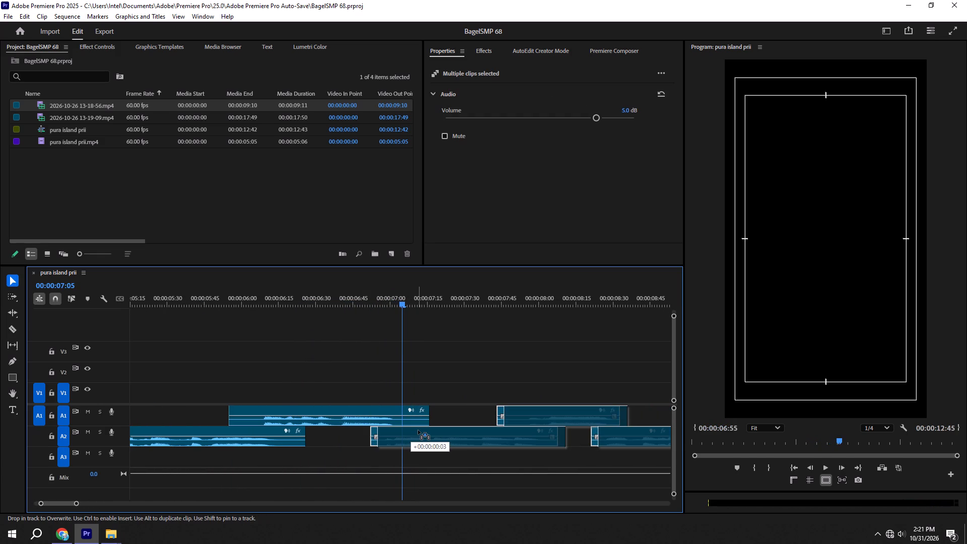
{"action": "left_click_drag", "start_coordinate": [418, 430], "coordinate": [416, 430]}
{"action": "scroll", "coordinate": [384, 423], "scroll_direction": "up", "scroll_amount": 4, "text": "alt"}
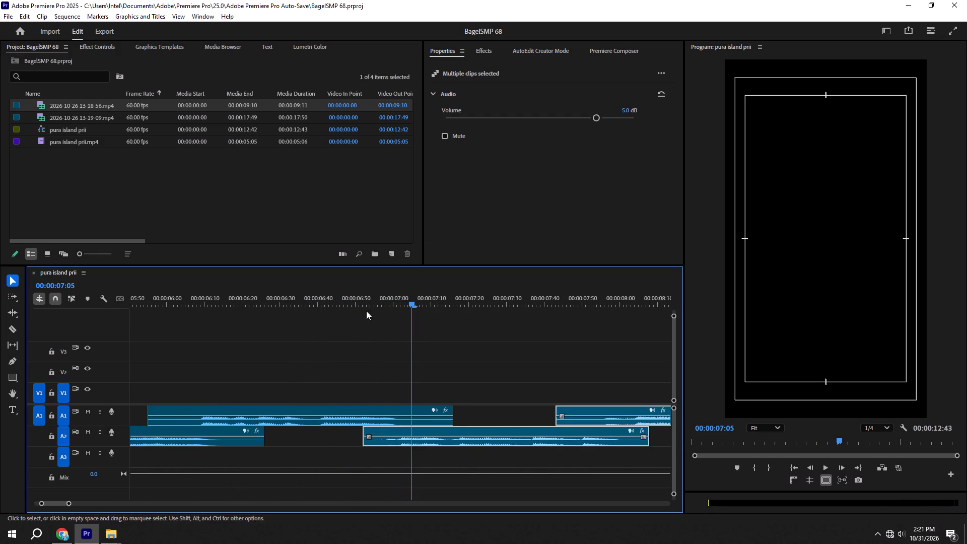
{"action": "left_click", "coordinate": [366, 296]}
{"action": "left_click_drag", "start_coordinate": [366, 296], "coordinate": [372, 296]}
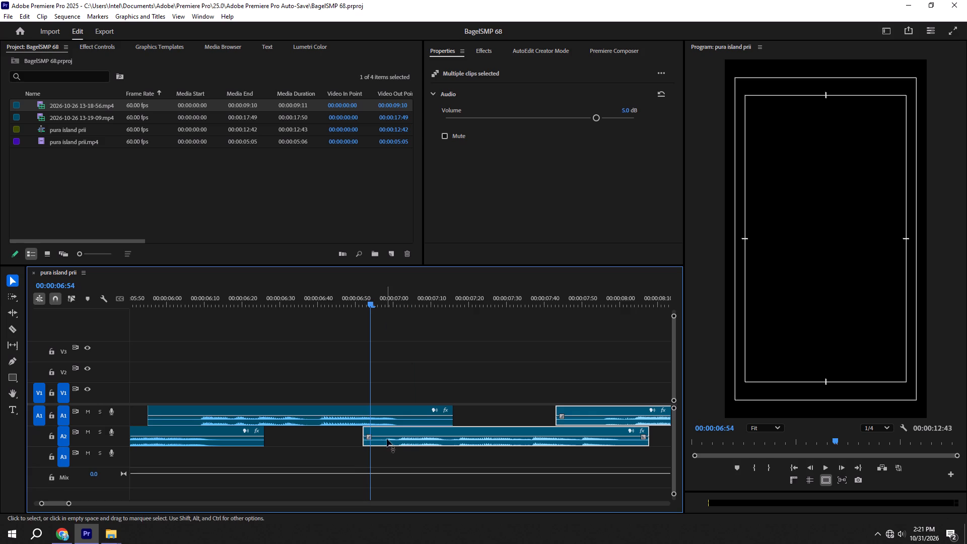
{"action": "left_click_drag", "start_coordinate": [392, 430], "coordinate": [399, 429]}
{"action": "key", "text": "ctrl+s"}
{"action": "scroll", "coordinate": [399, 429], "scroll_direction": "down", "scroll_amount": 12, "text": "alt"}
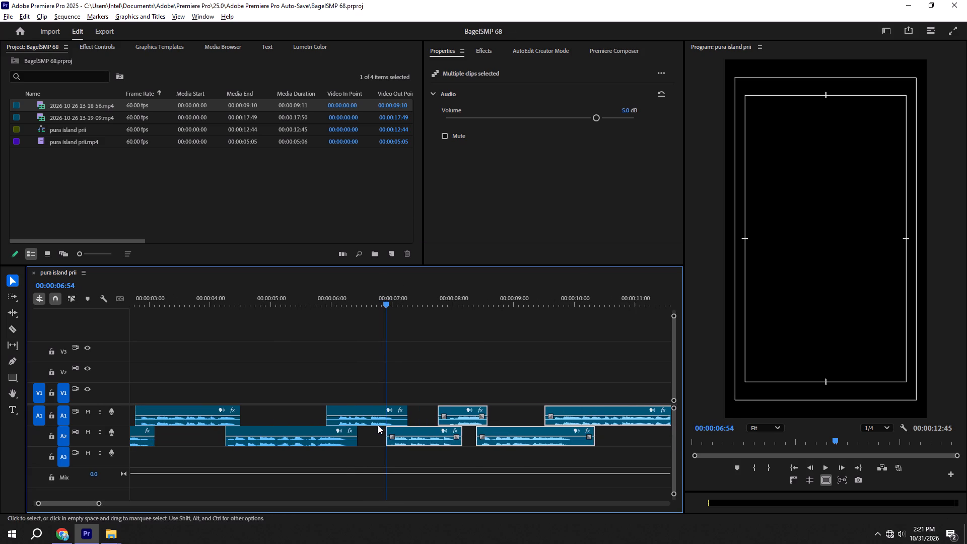
{"action": "key", "text": "ctrl+s"}
Listen through the next overlap, shift the fourth A1 piece and all following pieces 5 frames later, and save.
{"action": "left_click", "coordinate": [251, 285]}
{"action": "key", "text": "space"}
{"action": "left_click", "coordinate": [253, 295]}
{"action": "key", "text": "space"}
{"action": "scroll", "coordinate": [344, 411], "scroll_direction": "down", "scroll_amount": 2, "text": "alt"}
{"action": "scroll", "coordinate": [347, 413], "scroll_direction": "up", "scroll_amount": 4, "text": "alt"}
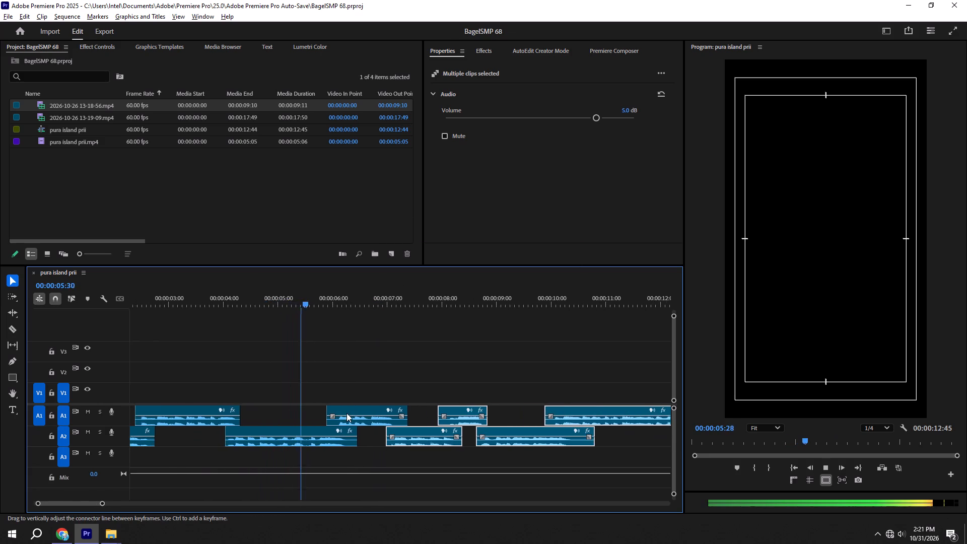
{"action": "scroll", "coordinate": [347, 413], "scroll_direction": "up", "scroll_amount": 1, "text": "alt"}
{"action": "left_click", "coordinate": [446, 385]}
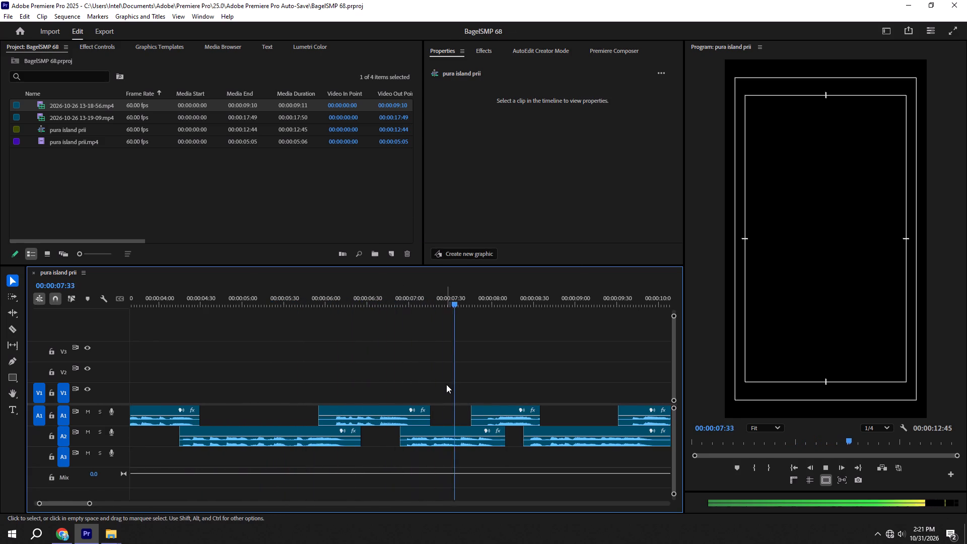
{"action": "key", "text": "space"}
{"action": "scroll", "coordinate": [446, 384], "scroll_direction": "down", "scroll_amount": 11}
{"action": "left_click_drag", "start_coordinate": [578, 449], "coordinate": [490, 433]}
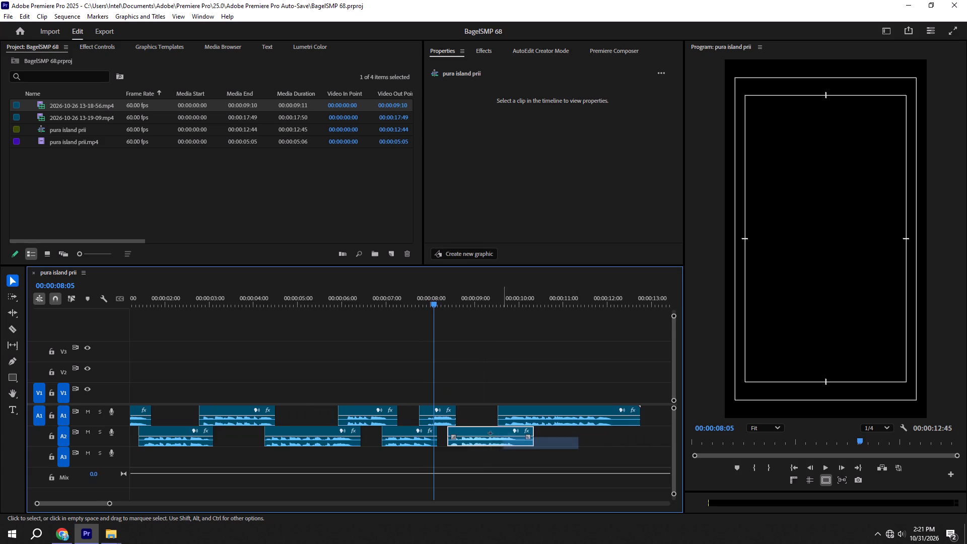
{"action": "left_click_drag", "start_coordinate": [490, 433], "coordinate": [441, 391]}
{"action": "scroll", "coordinate": [419, 390], "scroll_direction": "up", "scroll_amount": 11, "text": "alt"}
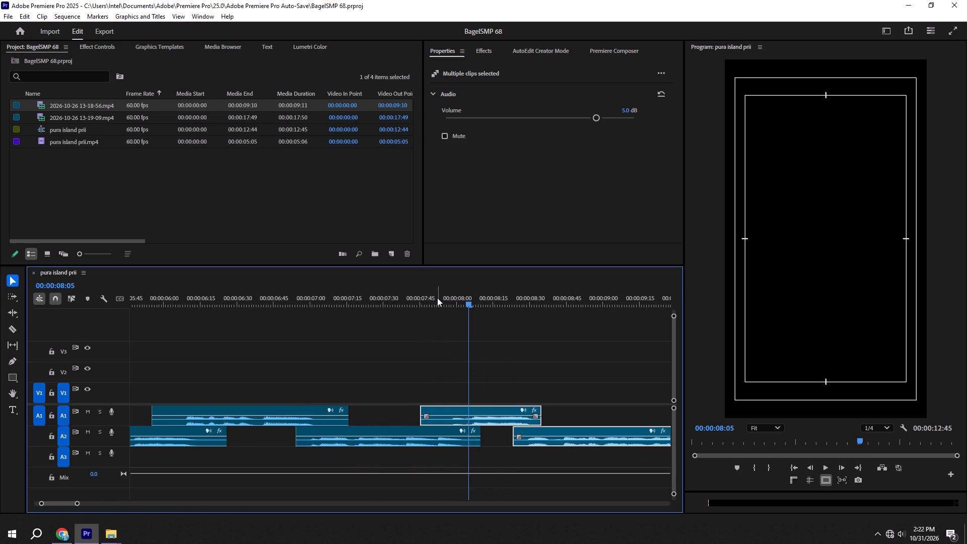
{"action": "left_click_drag", "start_coordinate": [437, 296], "coordinate": [432, 296]}
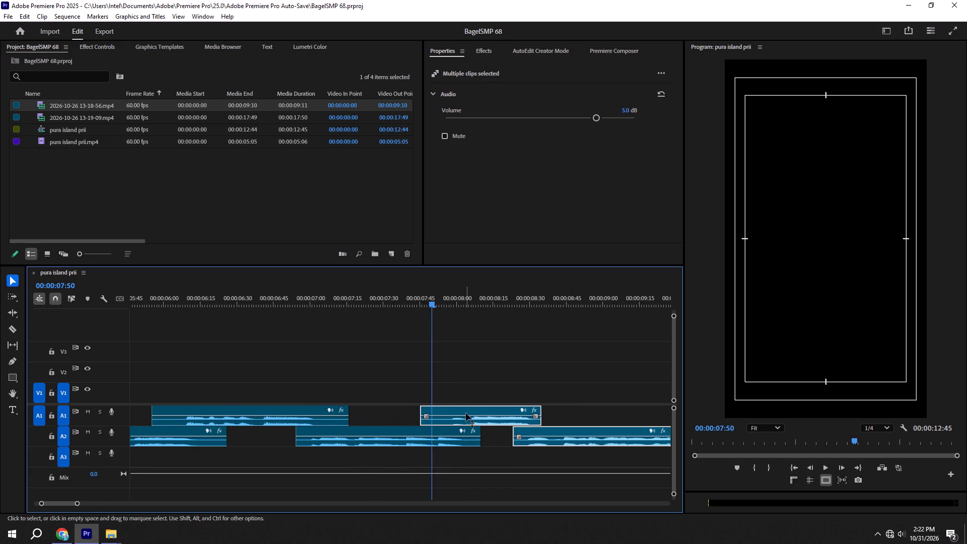
{"action": "left_click_drag", "start_coordinate": [464, 411], "coordinate": [473, 410]}
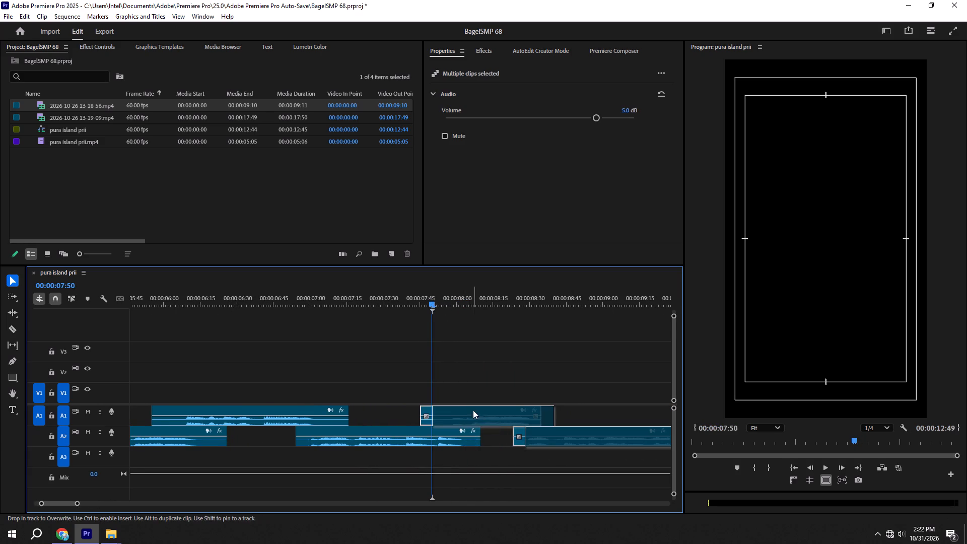
{"action": "key", "text": "ctrl+s"}
{"action": "scroll", "coordinate": [462, 410], "scroll_direction": "down", "scroll_amount": 5, "text": "alt"}
{"action": "key", "text": "ctrl+s"}
Listen to the short fourth A1 piece, move only that piece about 3 frames earlier, and save.
{"action": "left_click", "coordinate": [472, 348]}
{"action": "left_click", "coordinate": [404, 290]}
{"action": "key", "text": "space"}
{"action": "scroll", "coordinate": [447, 362], "scroll_direction": "down", "scroll_amount": 6, "text": "alt"}
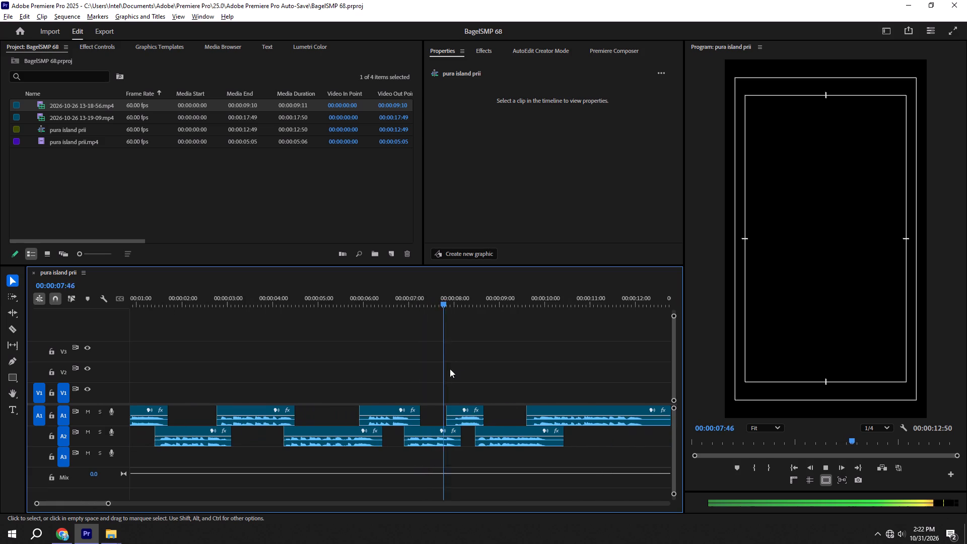
{"action": "key", "text": "space"}
{"action": "scroll", "coordinate": [463, 412], "scroll_direction": "up", "scroll_amount": 3, "text": "alt"}
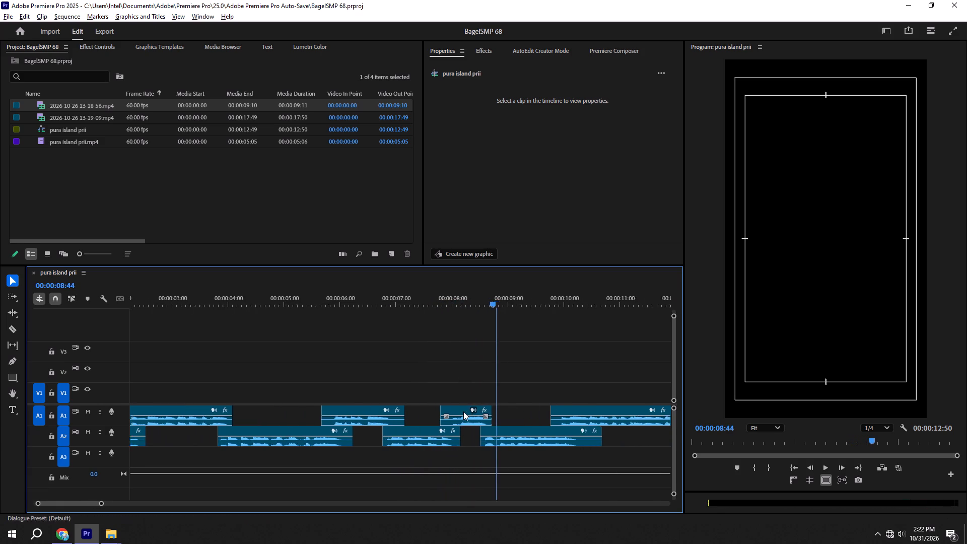
{"action": "scroll", "coordinate": [463, 412], "scroll_direction": "up", "scroll_amount": 8, "text": "alt"}
{"action": "left_click_drag", "start_coordinate": [454, 409], "coordinate": [450, 409]}
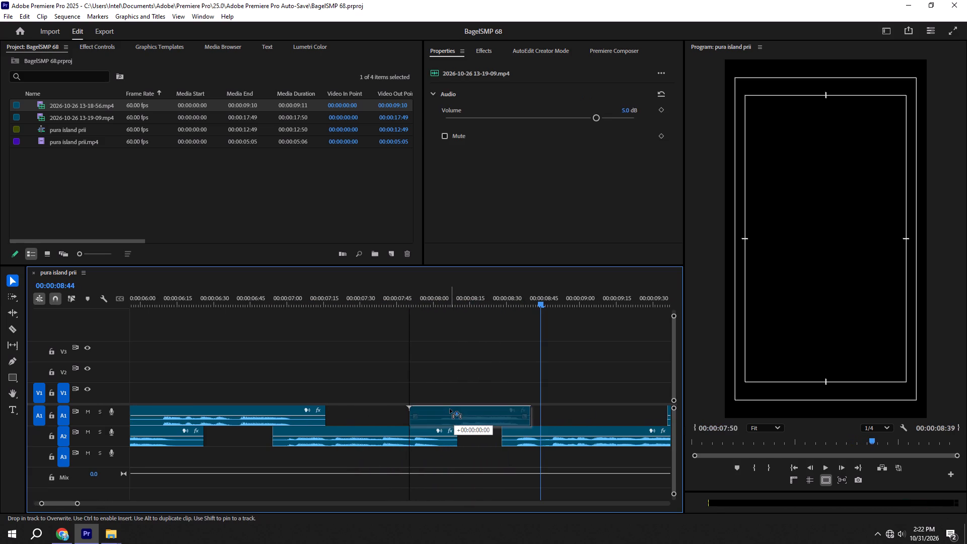
{"action": "left_click_drag", "start_coordinate": [450, 409], "coordinate": [447, 409]}
{"action": "key", "text": "ctrl+s"}
Listen to the adjusted overlap, play the whole sequence from its start to check the timing, and save.
{"action": "left_click", "coordinate": [370, 307]}
{"action": "key", "text": "space"}
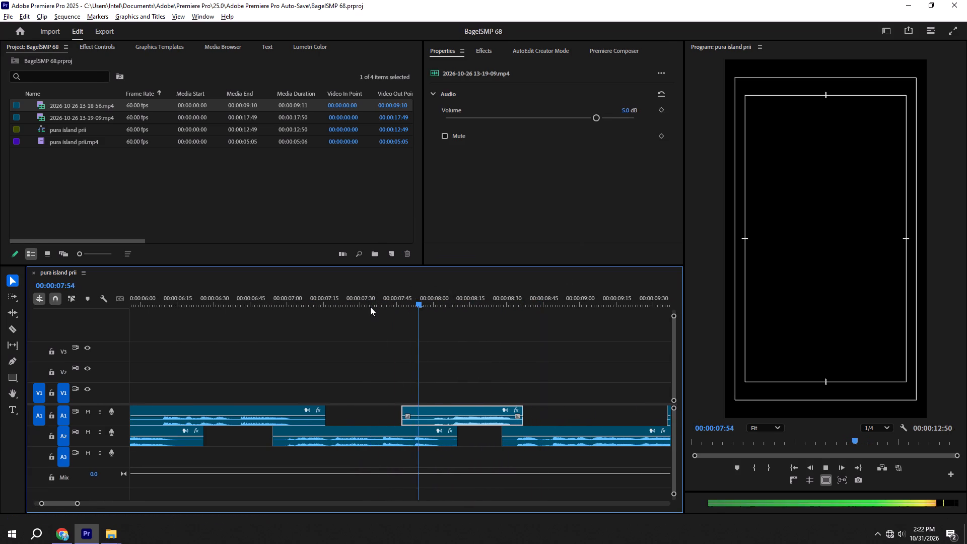
{"action": "scroll", "coordinate": [370, 307], "scroll_direction": "down", "scroll_amount": 9, "text": "alt"}
{"action": "left_click_drag", "start_coordinate": [329, 290], "coordinate": [293, 292]}
{"action": "key", "text": "space"}
{"action": "scroll", "coordinate": [344, 343], "scroll_direction": "down", "scroll_amount": 3, "text": "alt"}
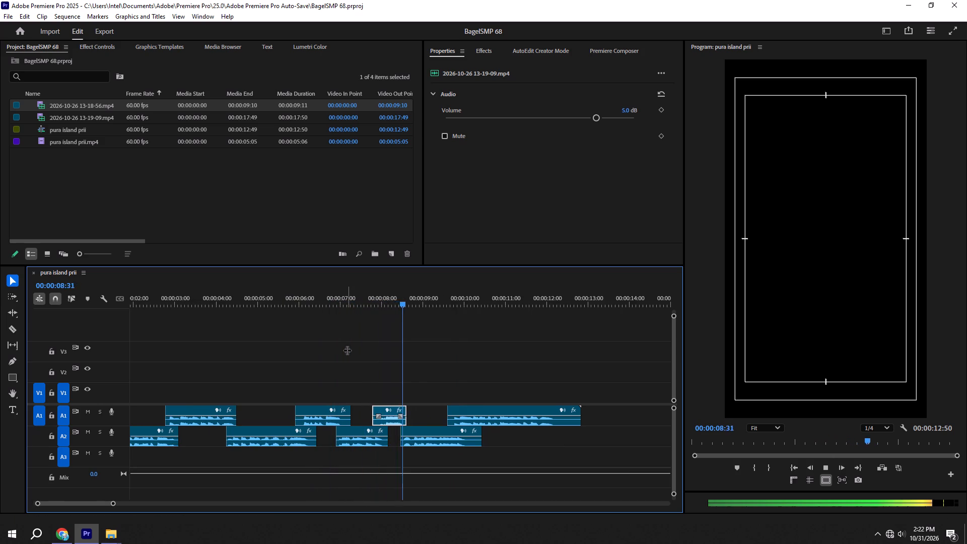
{"action": "scroll", "coordinate": [477, 398], "scroll_direction": "down", "scroll_amount": 5, "text": "alt"}
{"action": "left_click", "coordinate": [548, 438]}
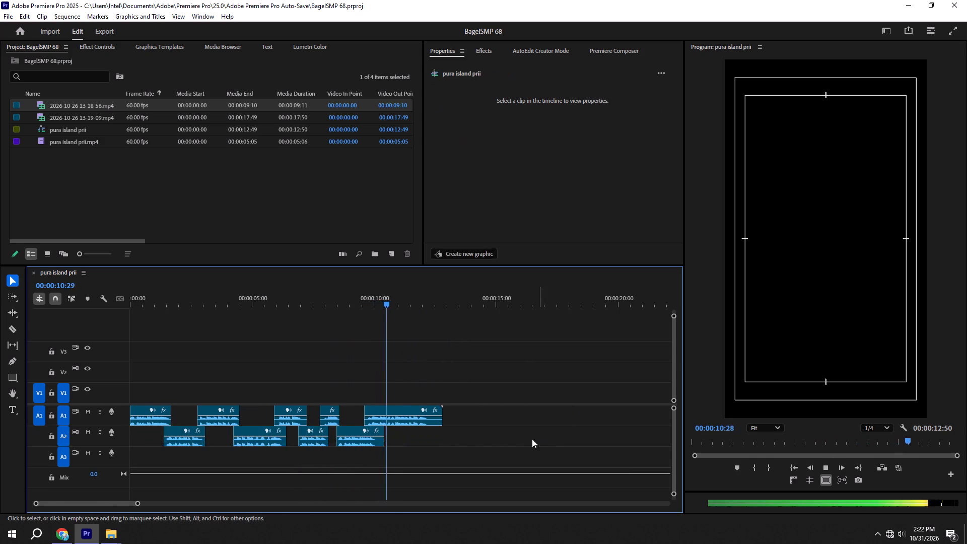
{"action": "key", "text": "ctrl+s"}
{"action": "key", "text": "space"}
{"action": "left_click", "coordinate": [795, 468]}
{"action": "scroll", "coordinate": [591, 442], "scroll_direction": "down", "scroll_amount": 5, "text": "alt"}
{"action": "left_click", "coordinate": [473, 413]}
{"action": "key", "text": "space"}
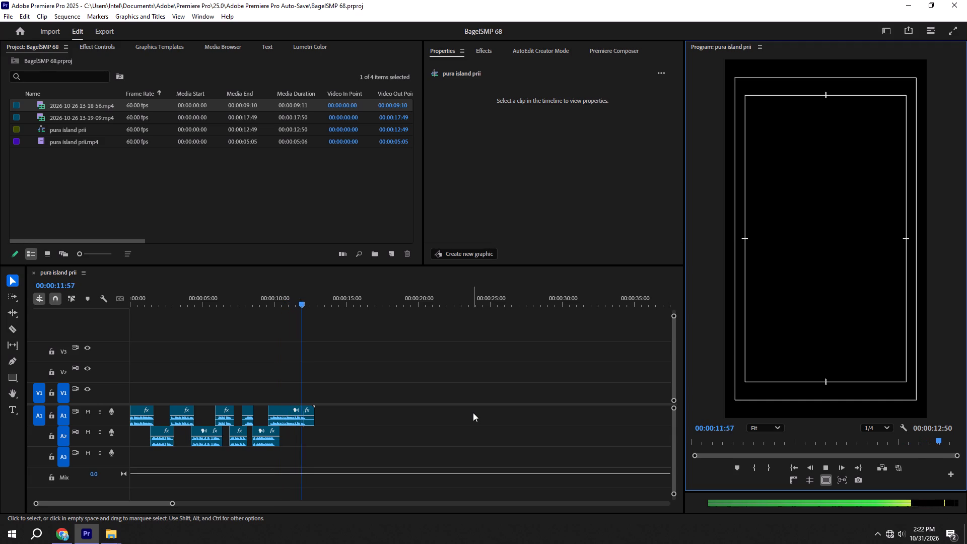
{"action": "scroll", "coordinate": [486, 404], "scroll_direction": "down", "scroll_amount": 5, "text": "alt"}
{"action": "key", "text": "ctrl+s"}
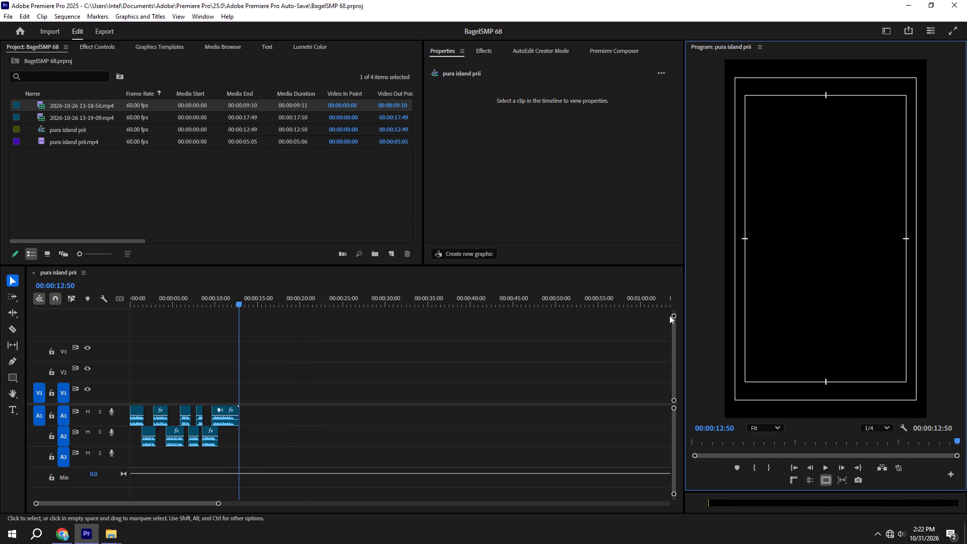
Shrink the video and audio tracks to their minimum height in the timeline and save the project.
{"action": "left_click_drag", "start_coordinate": [674, 314], "coordinate": [687, 245]}
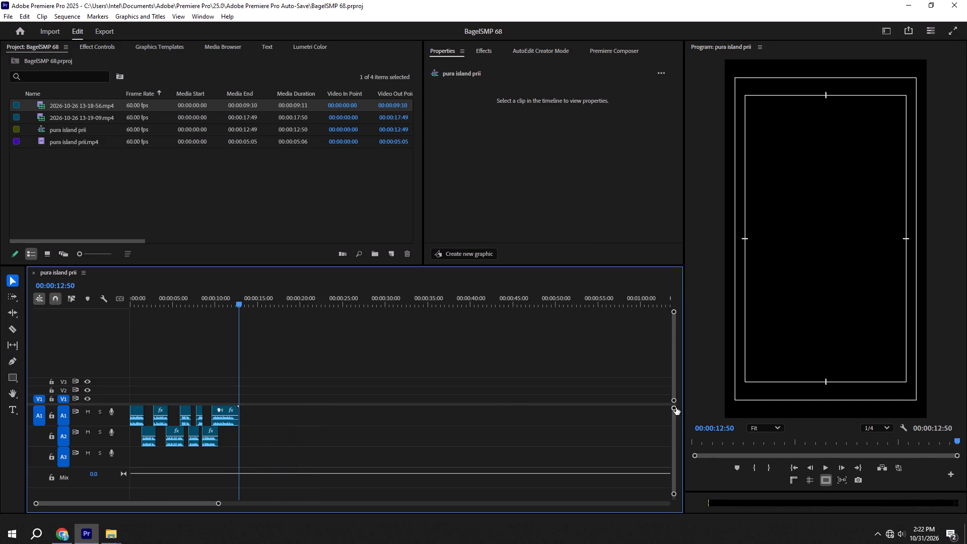
{"action": "left_click_drag", "start_coordinate": [676, 407], "coordinate": [677, 295]}
{"action": "left_click_drag", "start_coordinate": [487, 409], "coordinate": [459, 406]}
{"action": "key", "text": "ctrl+s"}
Select all the audio pieces and generate a static transcript of the pura island prii sequence.
{"action": "left_click_drag", "start_coordinate": [296, 445], "coordinate": [9, 336]}
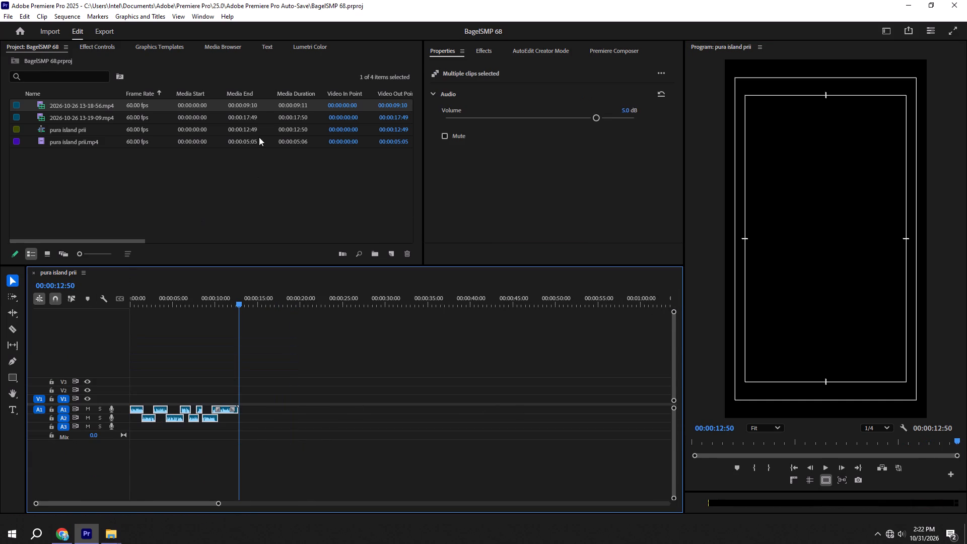
{"action": "left_click", "coordinate": [264, 40]}
{"action": "left_click", "coordinate": [265, 45]}
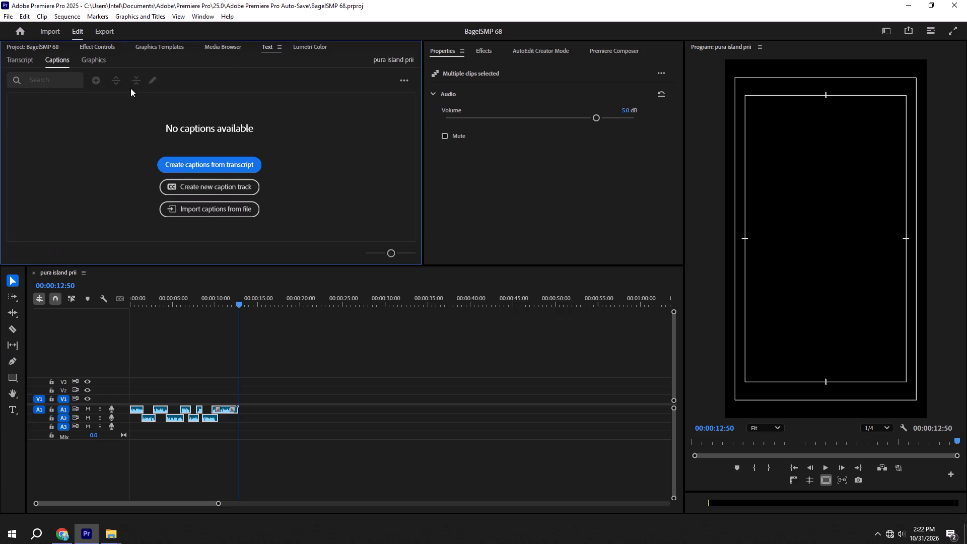
{"action": "left_click", "coordinate": [15, 64]}
{"action": "left_click", "coordinate": [402, 75]}
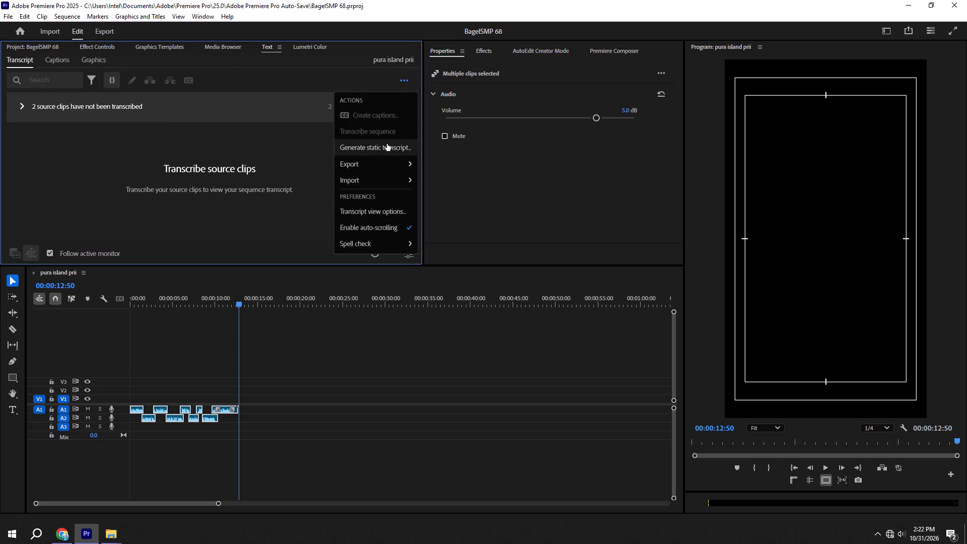
{"action": "left_click", "coordinate": [387, 144]}
{"action": "left_click", "coordinate": [579, 310]}
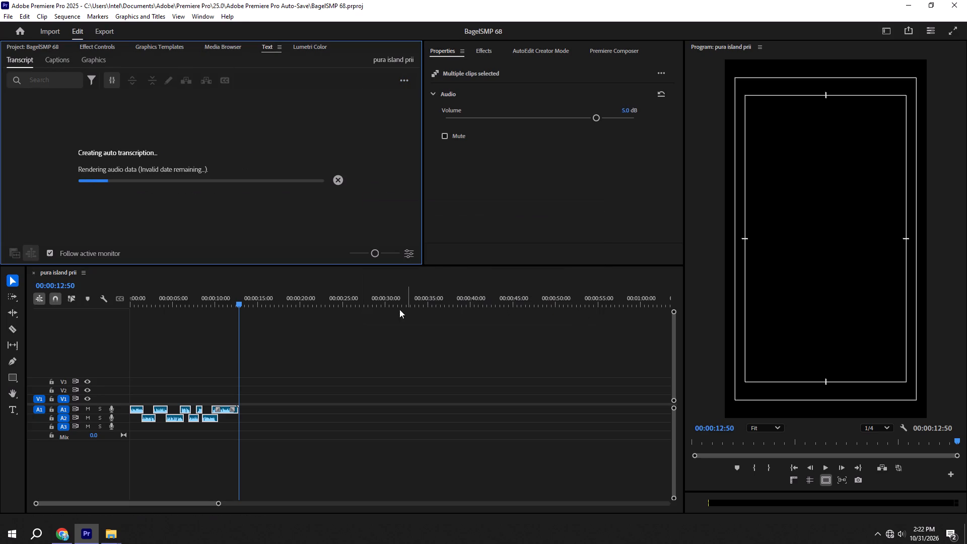
Switch to Chrome and close its blank browser window.
{"action": "left_click", "coordinate": [62, 529]}
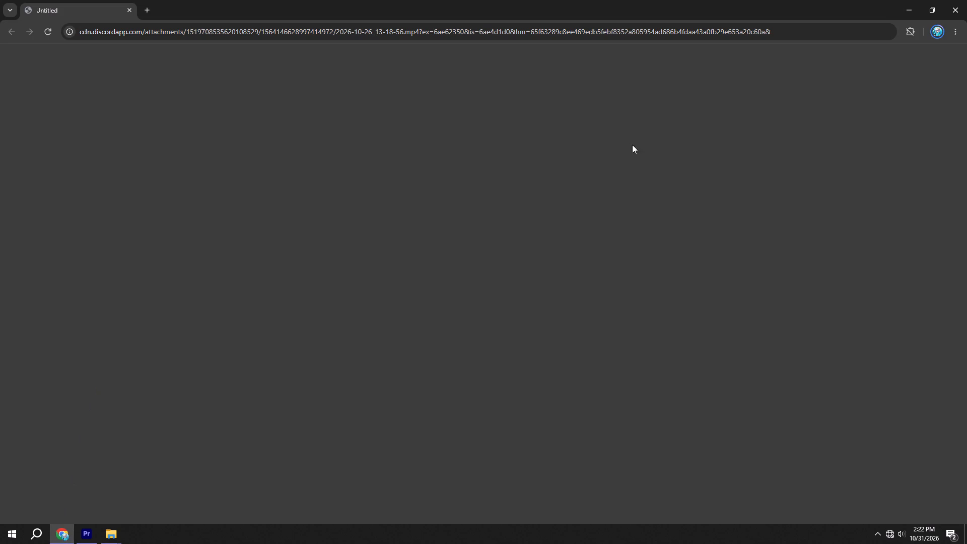
{"action": "left_click", "coordinate": [966, 0]}
Deselect the clips and play the sequence from its start, checking the spoken words against the generated transcript.
{"action": "left_click", "coordinate": [404, 416]}
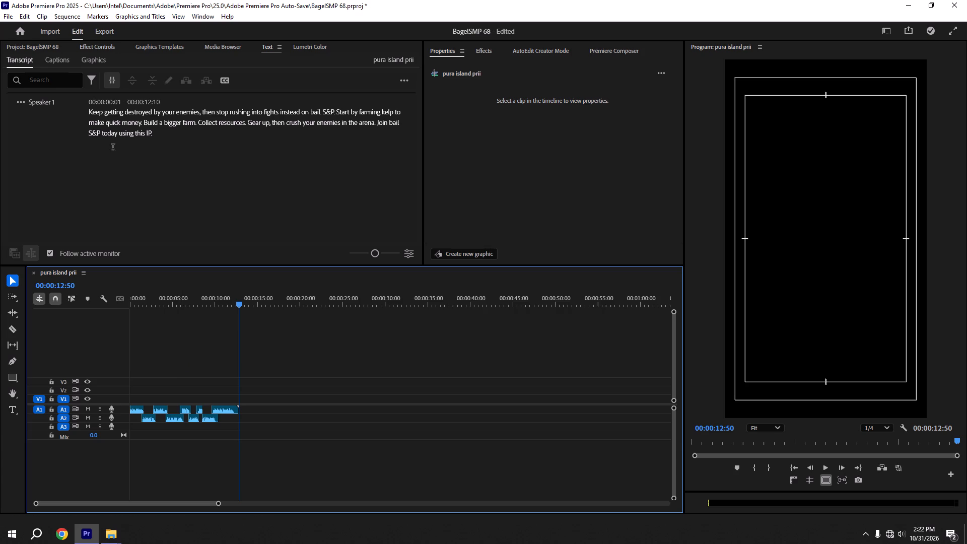
{"action": "left_click_drag", "start_coordinate": [188, 300], "coordinate": [0, 294]}
{"action": "key", "text": "space"}
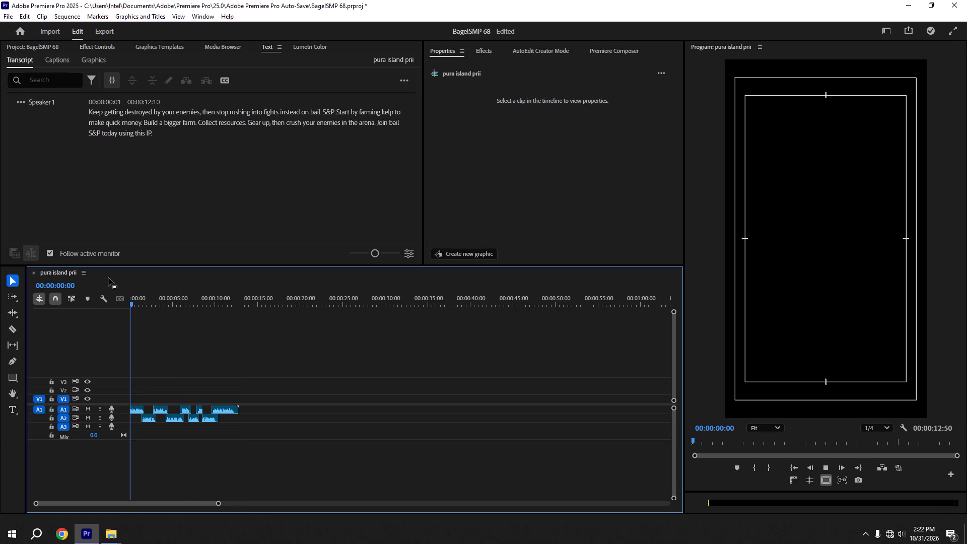
{"action": "key", "text": "space"}
{"action": "key", "text": "space"}
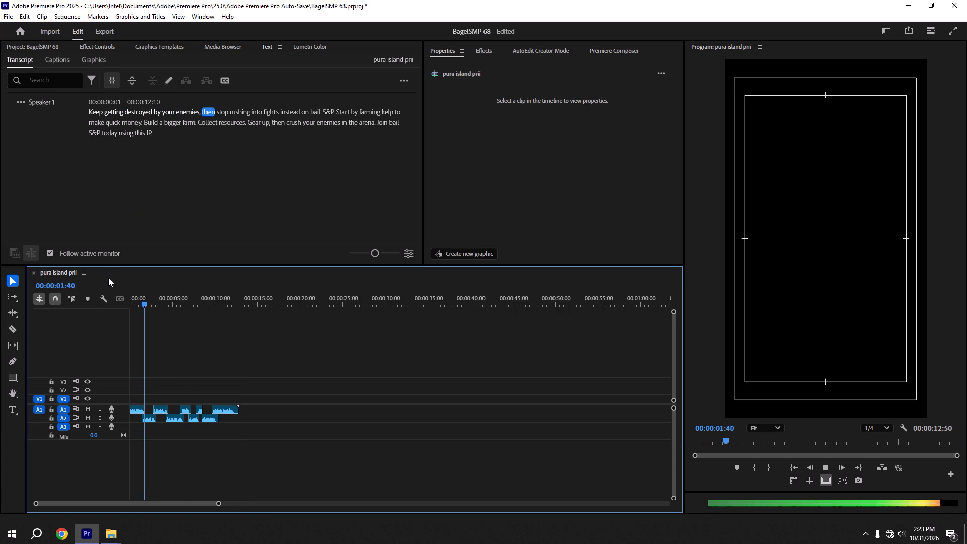
{"action": "key", "text": "space"}
{"action": "key", "text": "space"}
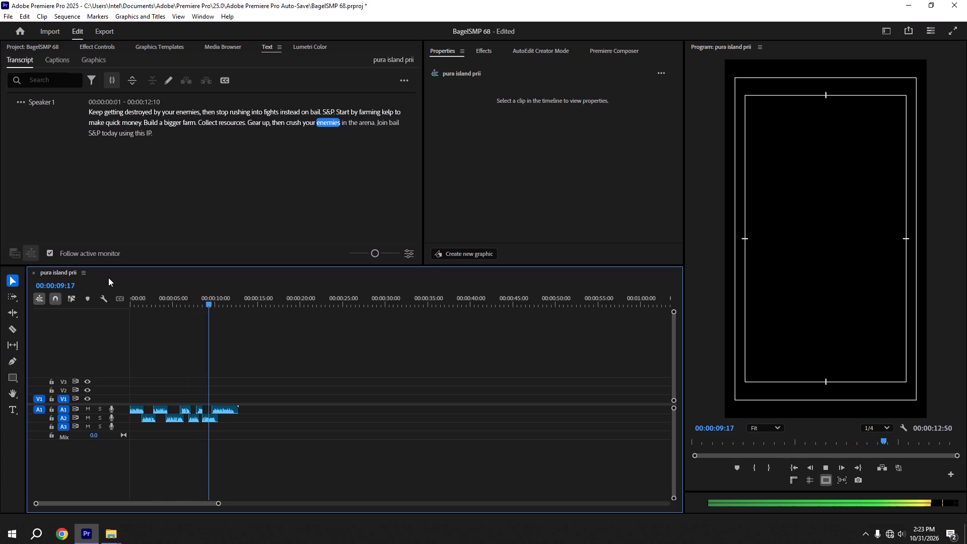
{"action": "key", "text": "space"}
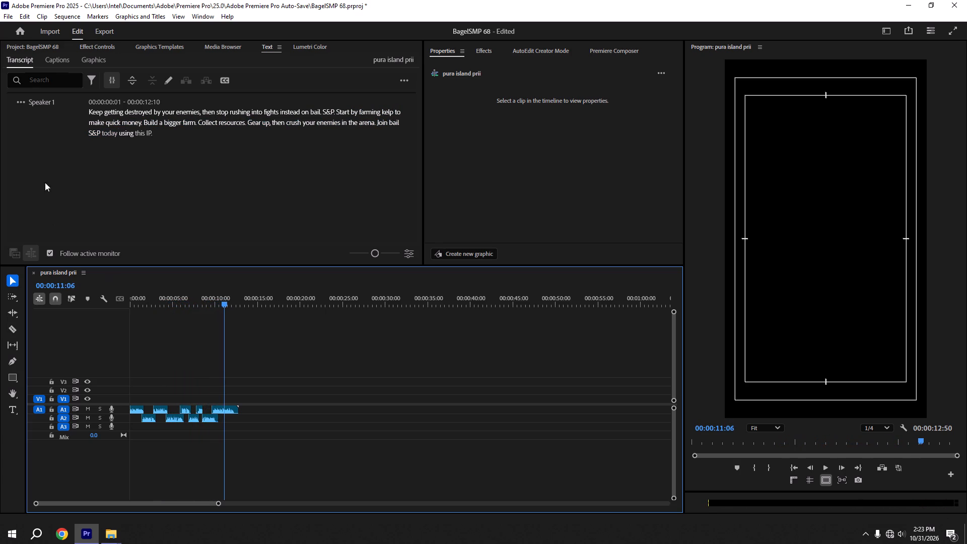
Replace the first "bail S&P" in the transcript, after "fights instead on", with "BagelSMP".
{"action": "double_click", "coordinate": [334, 113]}
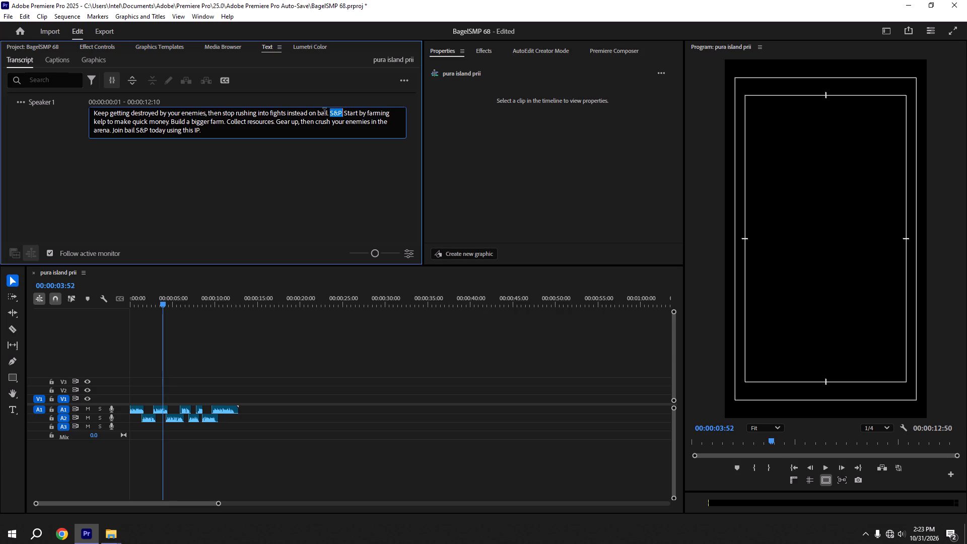
{"action": "left_click", "coordinate": [324, 112]}
{"action": "left_click_drag", "start_coordinate": [317, 112], "coordinate": [338, 108]}
{"action": "left_click_drag", "start_coordinate": [338, 108], "coordinate": [341, 108]}
{"action": "key", "text": "BackSpace"}
{"action": "type", "text": "Bage"}
{"action": "type", "text": "lSMP"}
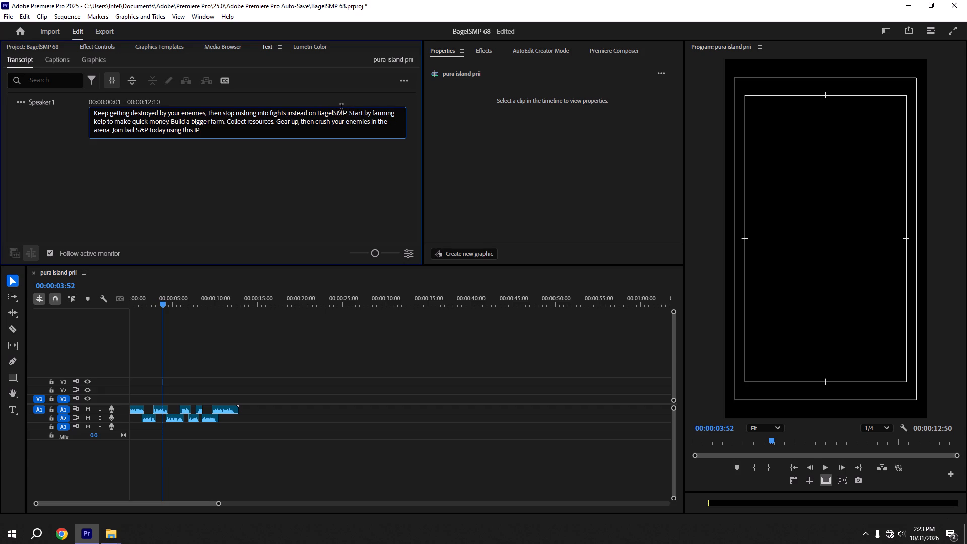
{"action": "left_click", "coordinate": [239, 201]}
Replace "bail S&P" in the transcript's closing sentence with "BagelSMP" and save the project.
{"action": "double_click", "coordinate": [98, 131]}
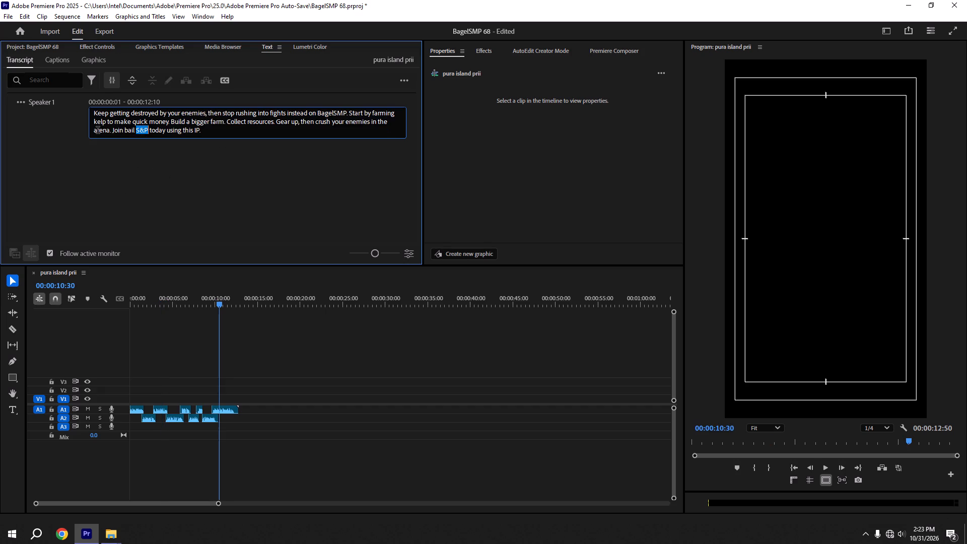
{"action": "left_click_drag", "start_coordinate": [125, 130], "coordinate": [148, 130]}
{"action": "key", "text": "BackSpace"}
{"action": "key", "text": "shift+n"}
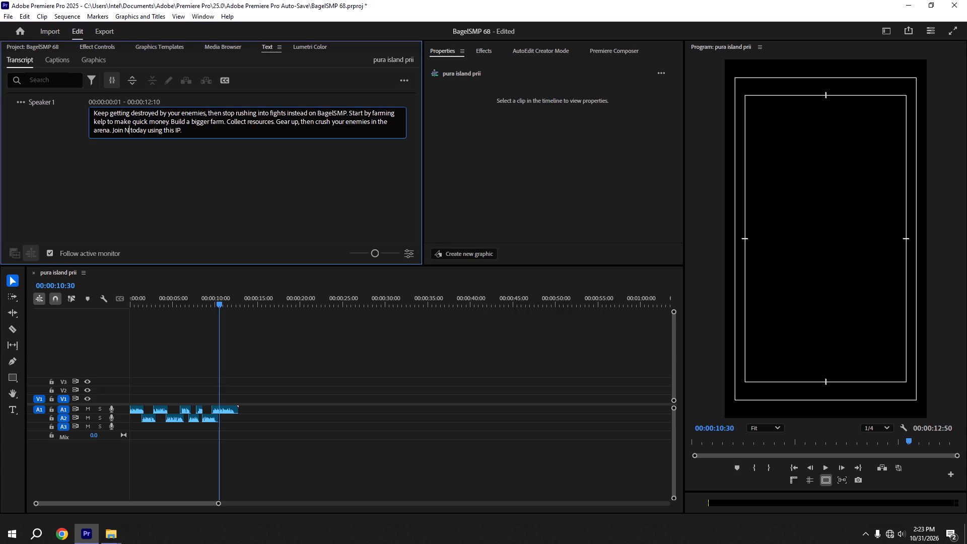
{"action": "key", "text": "shift+BackSpace"}
{"action": "type", "text": "Bagel"}
{"action": "type", "text": "SMP"}
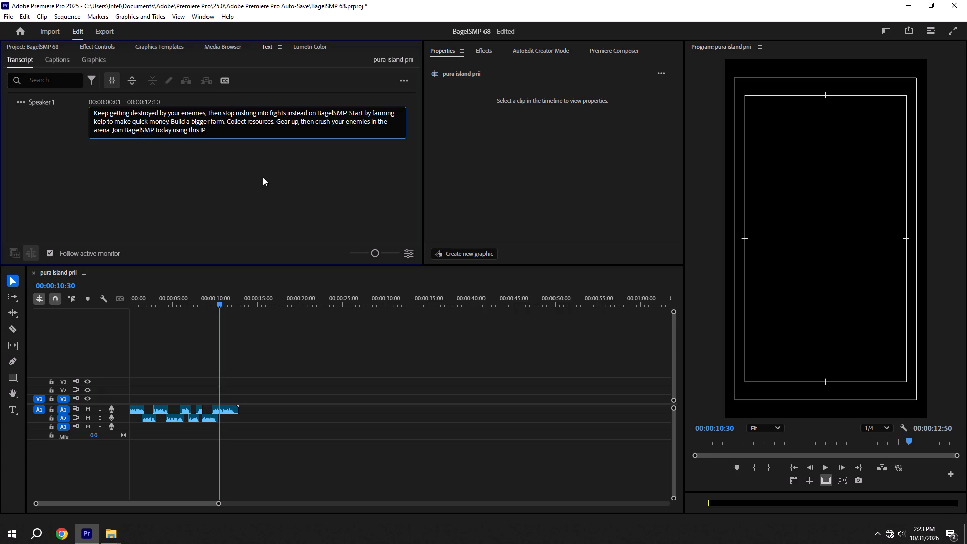
{"action": "left_click", "coordinate": [242, 209]}
{"action": "key", "text": "ctrl+s"}
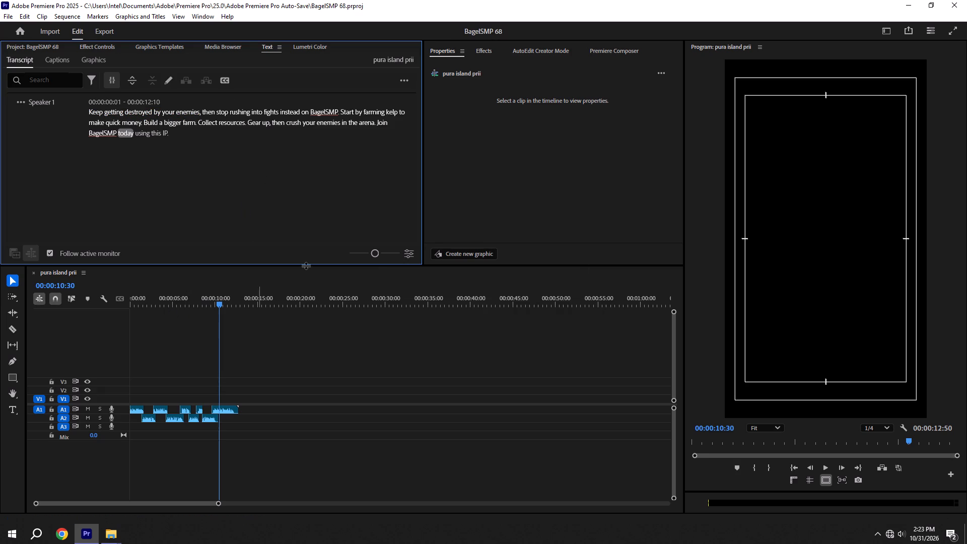
Play the sequence from its start to check the voice against the corrected transcript, and save the project.
{"action": "left_click_drag", "start_coordinate": [170, 289], "coordinate": [52, 304]}
{"action": "key", "text": "space"}
{"action": "left_click", "coordinate": [266, 325]}
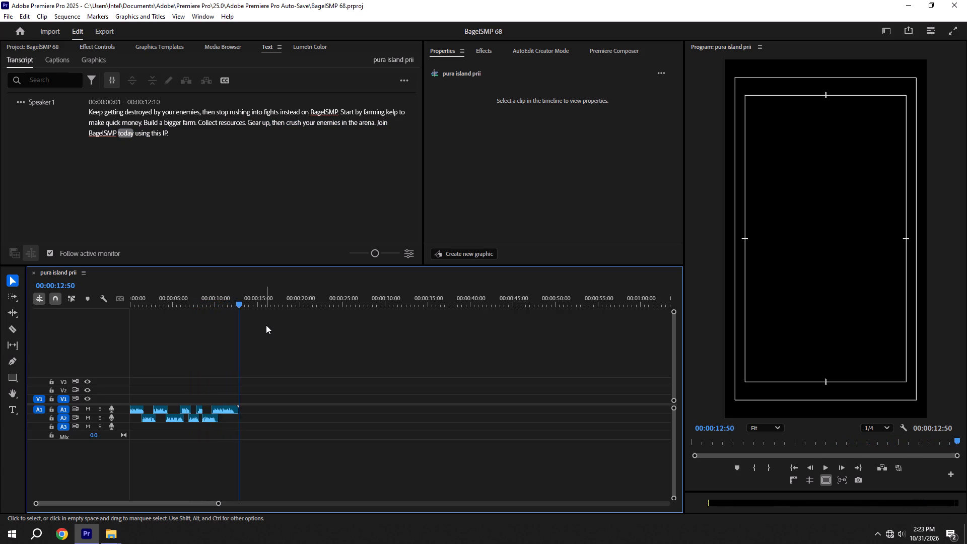
{"action": "key", "text": "ctrl+s"}
Create single-line captions from the transcript with a maximum length of 7 characters and a minimum duration of 1.2 seconds.
{"action": "left_click", "coordinate": [64, 53]}
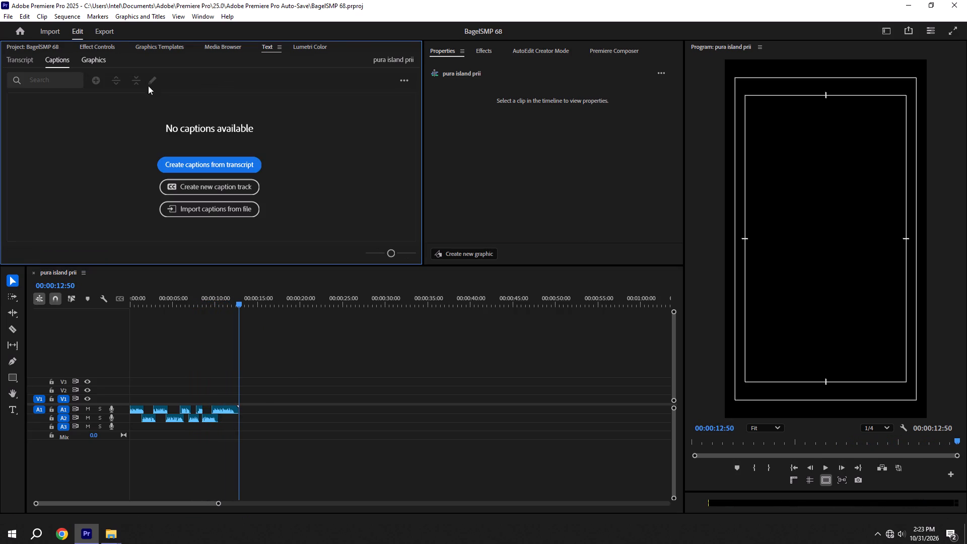
{"action": "left_click", "coordinate": [248, 162]}
{"action": "left_click", "coordinate": [476, 266]}
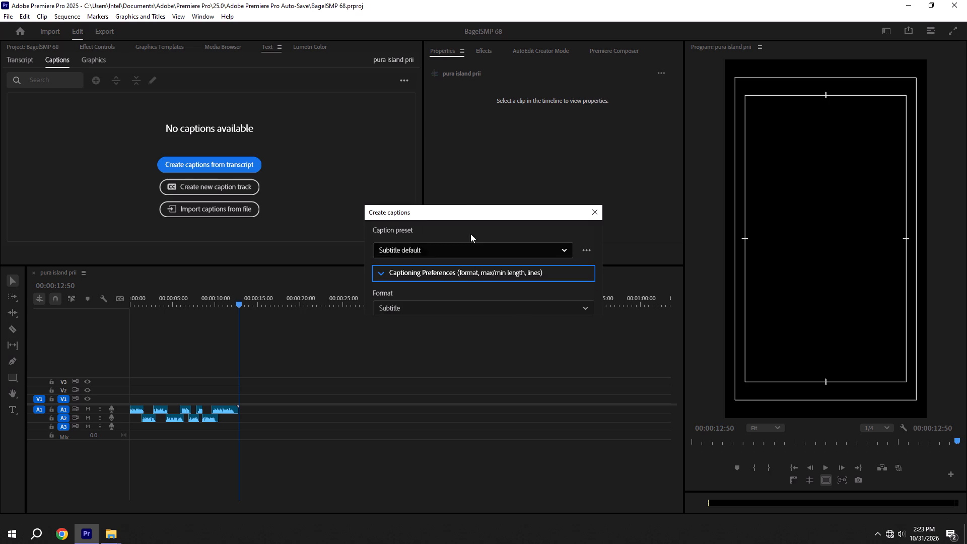
{"action": "left_click_drag", "start_coordinate": [451, 222], "coordinate": [428, 160]}
{"action": "left_click_drag", "start_coordinate": [442, 213], "coordinate": [429, 123]}
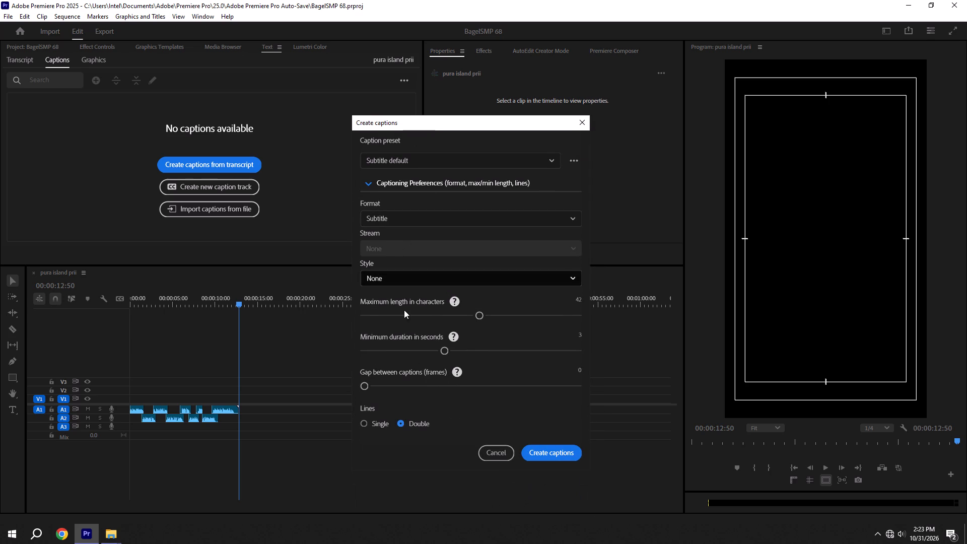
{"action": "left_click_drag", "start_coordinate": [402, 316], "coordinate": [230, 309]}
{"action": "left_click_drag", "start_coordinate": [388, 354], "coordinate": [290, 366]}
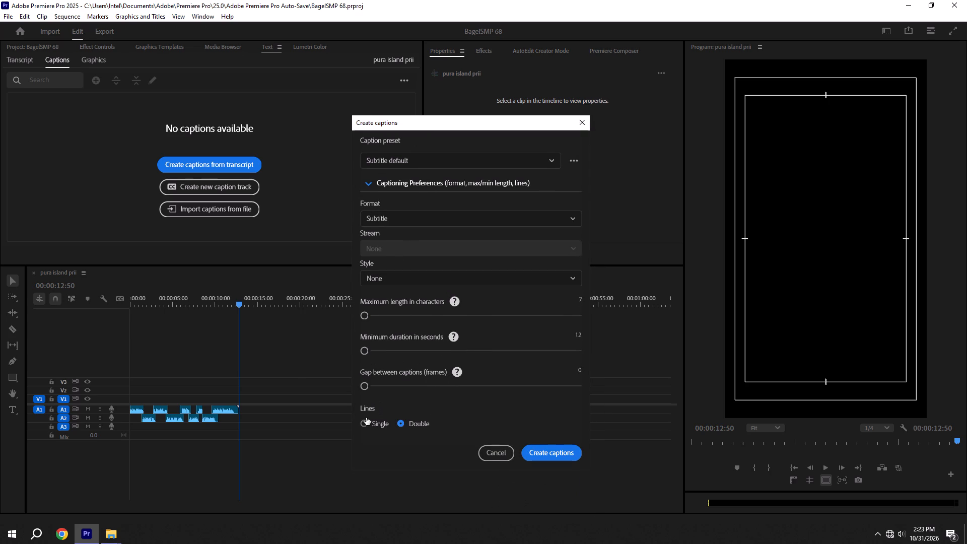
{"action": "left_click", "coordinate": [365, 424]}
{"action": "left_click", "coordinate": [548, 454]}
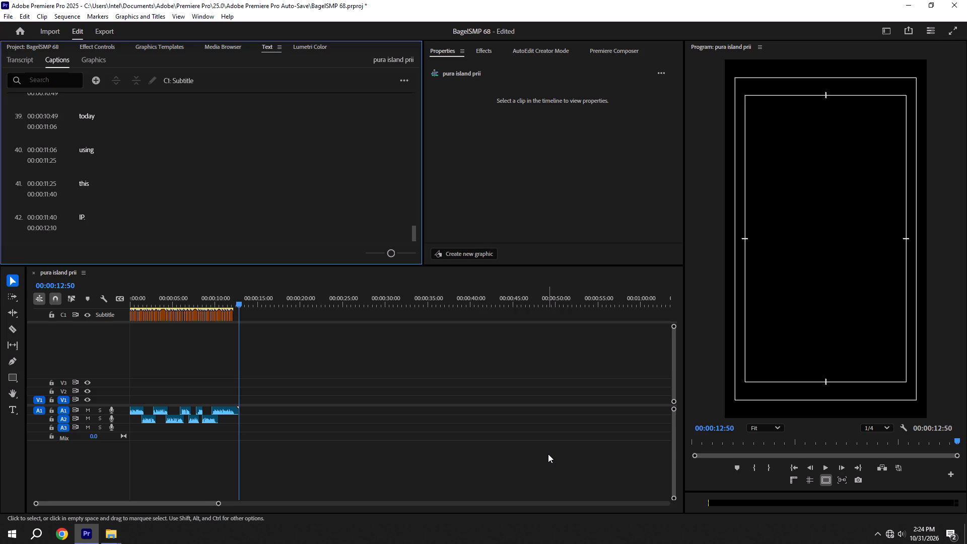
Select all the captions on the subtitle track and pull the first one's start back to the sequence's beginning.
{"action": "left_click_drag", "start_coordinate": [324, 359], "coordinate": [18, 302]}
{"action": "scroll", "coordinate": [238, 370], "scroll_direction": "up", "scroll_amount": 20, "text": "alt"}
{"action": "scroll", "coordinate": [238, 370], "scroll_direction": "up", "scroll_amount": 16, "text": "alt"}
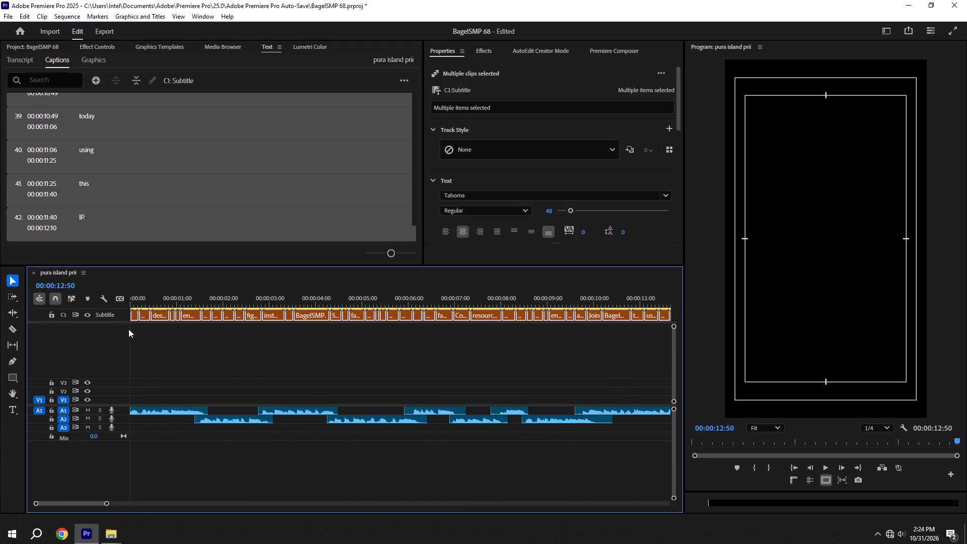
{"action": "scroll", "coordinate": [129, 331], "scroll_direction": "up", "scroll_amount": 7}
{"action": "left_click_drag", "start_coordinate": [131, 315], "coordinate": [98, 315]}
{"action": "scroll", "coordinate": [215, 345], "scroll_direction": "down", "scroll_amount": 6, "text": "alt"}
Apply the saved Candy Beans text style from My Styles to all the selected captions.
{"action": "left_click", "coordinate": [666, 151]}
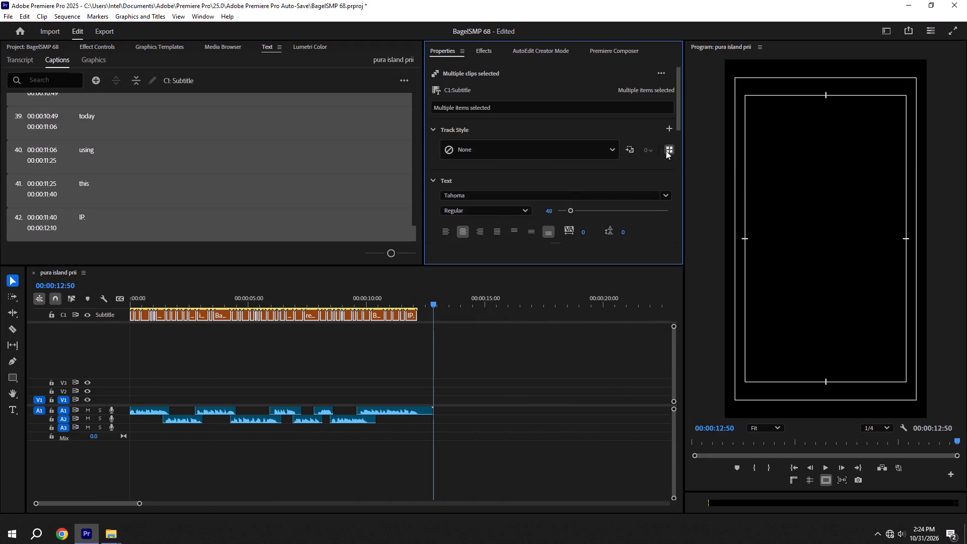
{"action": "left_click", "coordinate": [514, 198]}
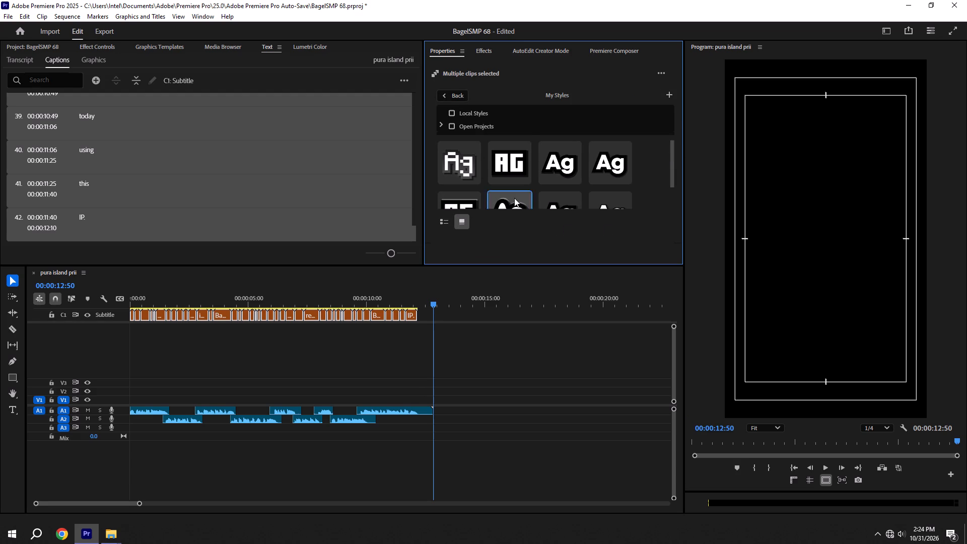
{"action": "left_click", "coordinate": [467, 97]}
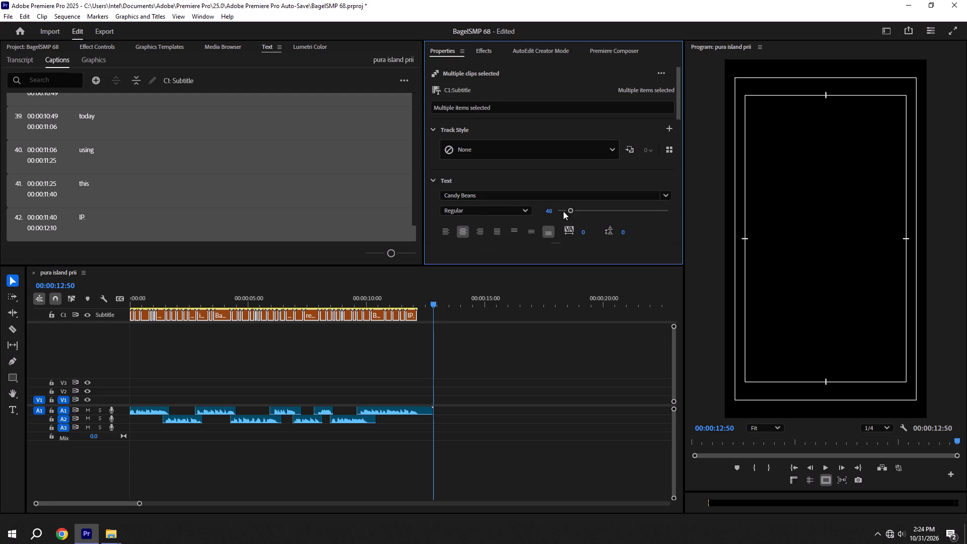
Set the captions' font size to 90, place them in the middle centre zone, and save the project.
{"action": "left_click", "coordinate": [550, 206]}
{"action": "type", "text": "90"}
{"action": "key", "text": "Return"}
{"action": "scroll", "coordinate": [514, 236], "scroll_direction": "down", "scroll_amount": 7}
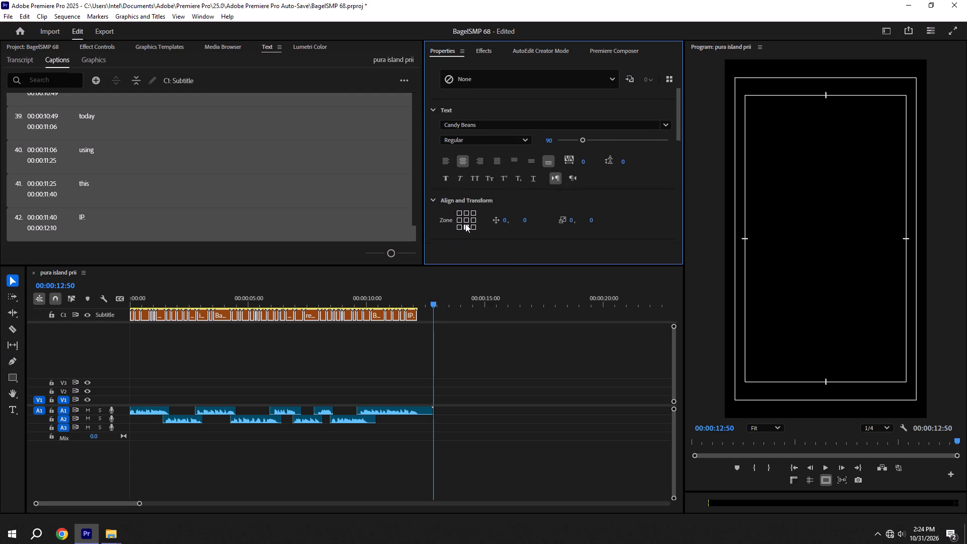
{"action": "left_click", "coordinate": [466, 223]}
{"action": "left_click", "coordinate": [453, 392]}
{"action": "key", "text": "ctrl+s"}
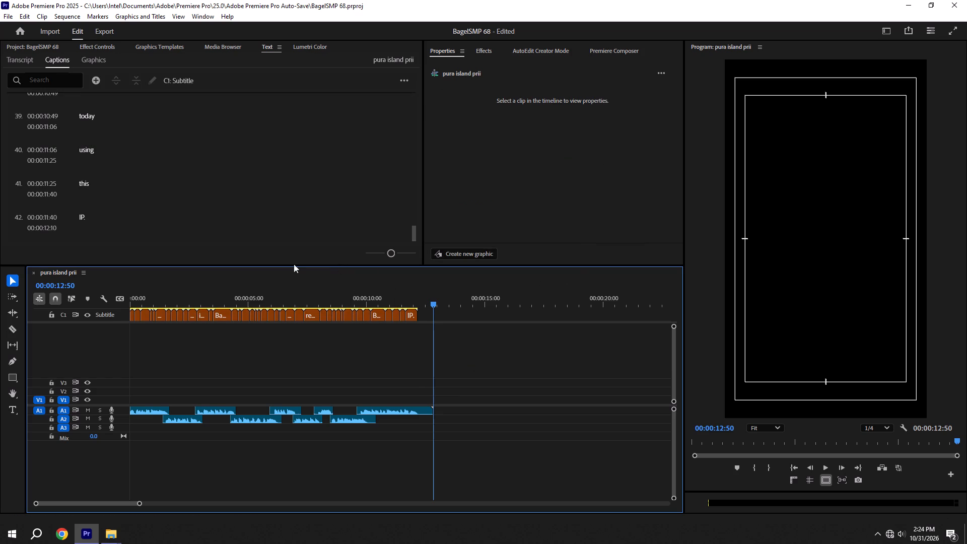
Play the opening of the sequence to preview the styled captions, and save the project.
{"action": "left_click_drag", "start_coordinate": [279, 296], "coordinate": [35, 296]}
{"action": "key", "text": "space"}
{"action": "scroll", "coordinate": [189, 308], "scroll_direction": "down", "scroll_amount": 5, "text": "alt"}
{"action": "key", "text": "space"}
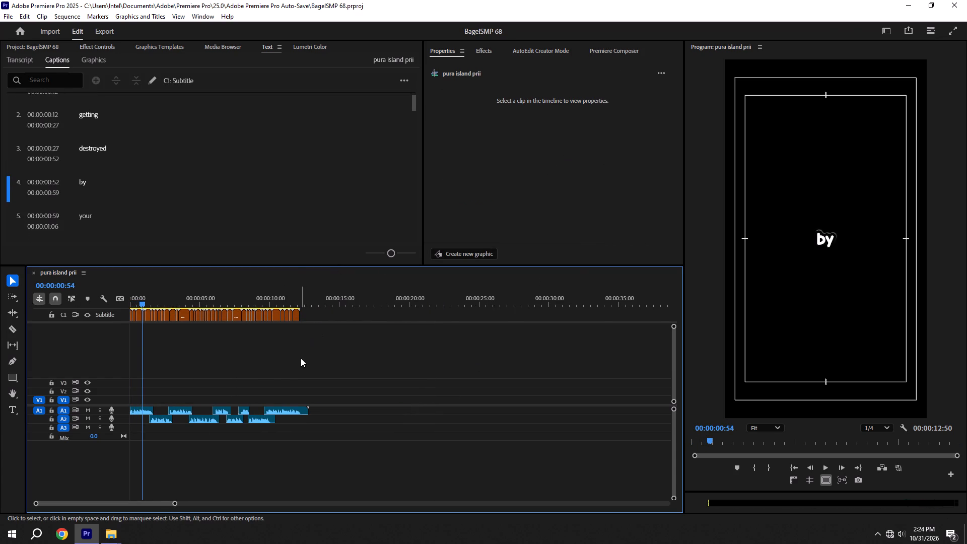
{"action": "key", "text": "ctrl+s"}
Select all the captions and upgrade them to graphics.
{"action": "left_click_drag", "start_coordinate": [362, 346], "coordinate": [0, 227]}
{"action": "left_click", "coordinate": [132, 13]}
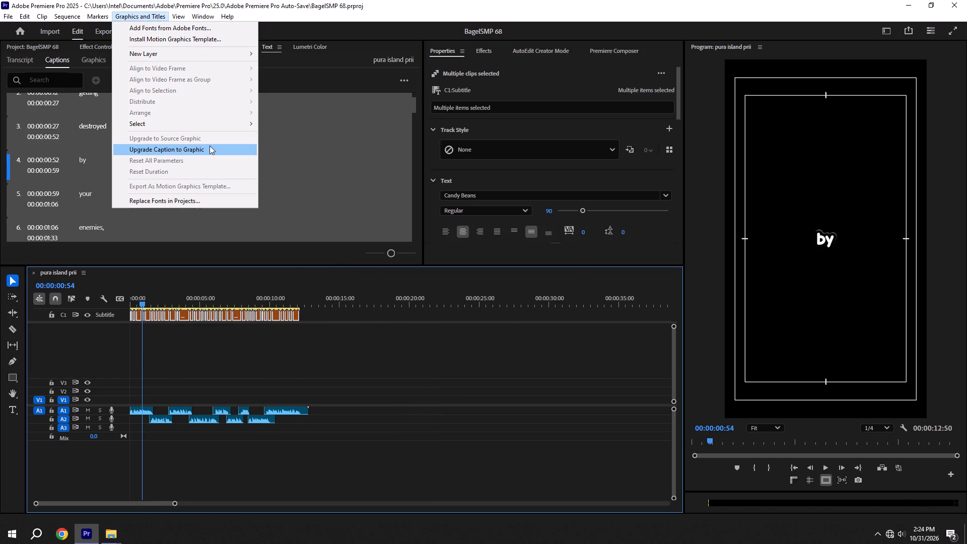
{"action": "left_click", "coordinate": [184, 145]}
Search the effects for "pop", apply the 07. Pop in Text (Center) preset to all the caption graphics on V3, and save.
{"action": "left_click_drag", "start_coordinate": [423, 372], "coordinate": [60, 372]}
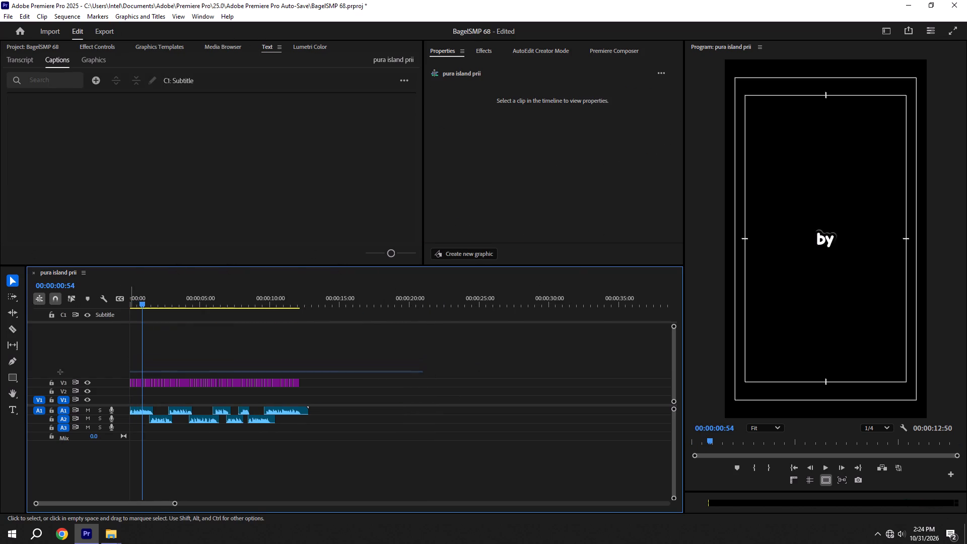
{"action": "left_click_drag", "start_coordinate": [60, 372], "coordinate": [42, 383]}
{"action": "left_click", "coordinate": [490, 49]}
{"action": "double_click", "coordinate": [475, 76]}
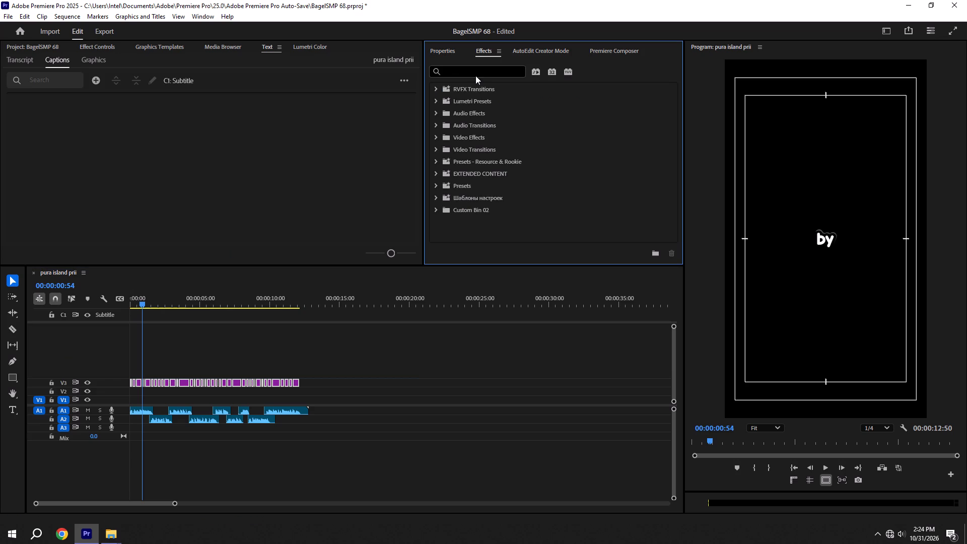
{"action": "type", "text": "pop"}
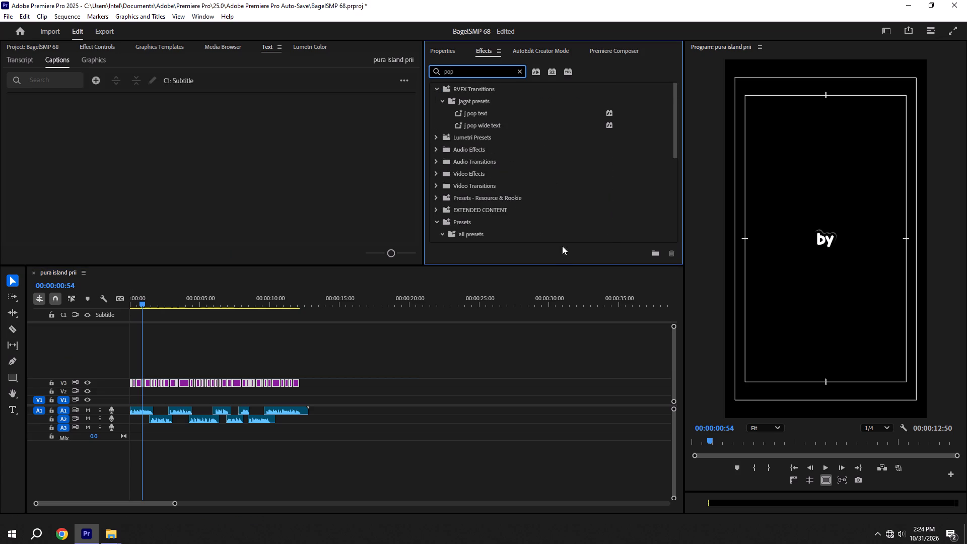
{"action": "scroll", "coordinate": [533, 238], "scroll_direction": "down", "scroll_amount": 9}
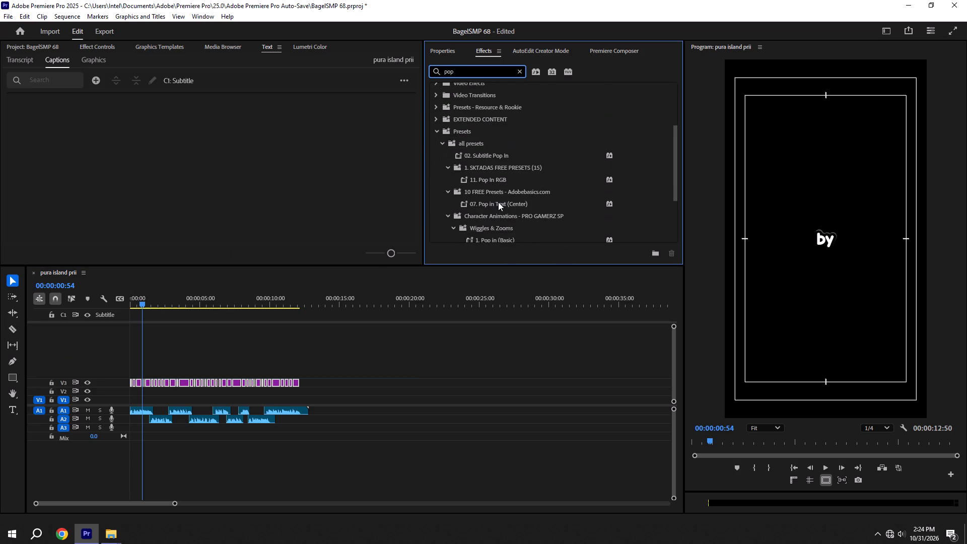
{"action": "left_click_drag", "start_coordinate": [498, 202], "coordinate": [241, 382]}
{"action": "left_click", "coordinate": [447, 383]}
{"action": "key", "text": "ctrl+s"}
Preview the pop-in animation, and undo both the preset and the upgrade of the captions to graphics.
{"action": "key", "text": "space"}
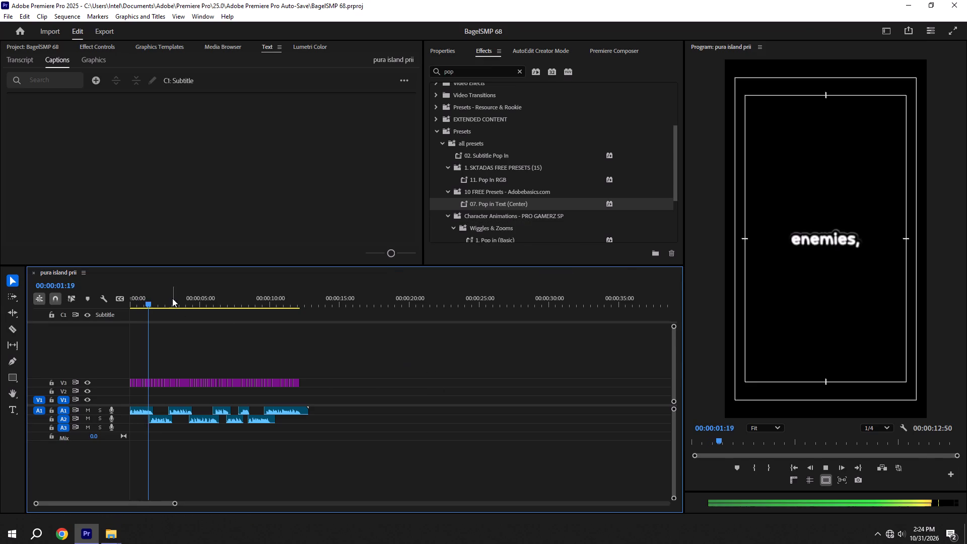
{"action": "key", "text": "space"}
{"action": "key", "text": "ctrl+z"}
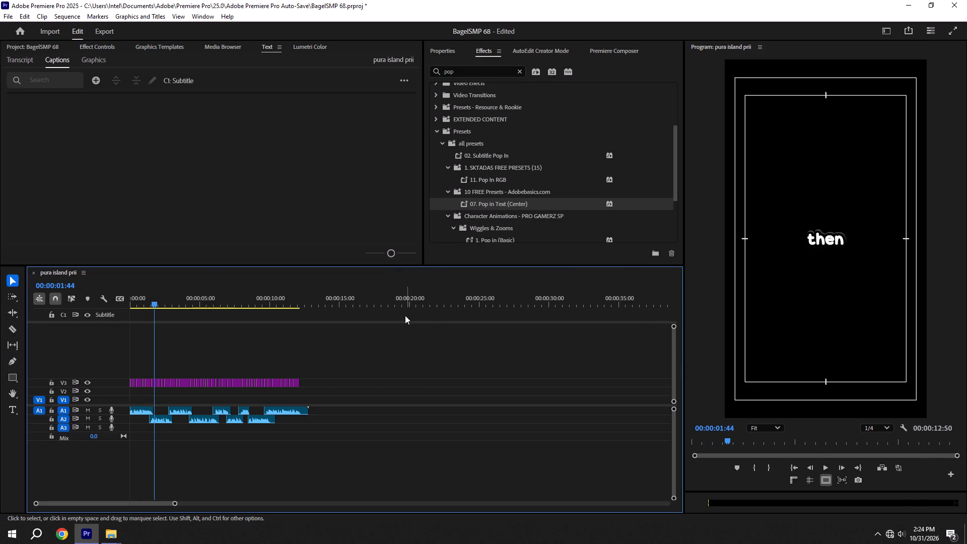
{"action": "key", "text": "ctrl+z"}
Select all the captions on the Subtitle track and apply the uppercase Minecraft-font style from My Styles.
{"action": "left_click_drag", "start_coordinate": [373, 346], "coordinate": [14, 253]}
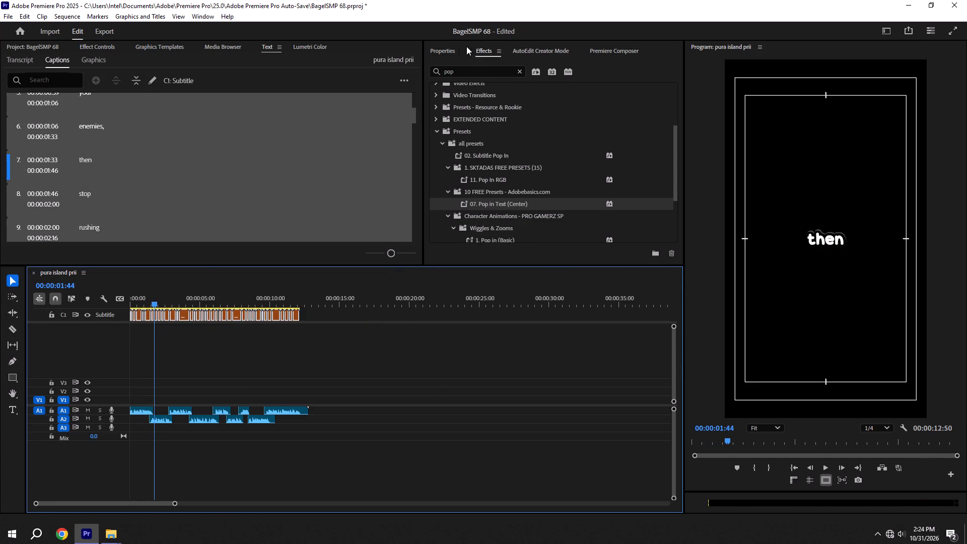
{"action": "left_click", "coordinate": [438, 52]}
{"action": "left_click", "coordinate": [670, 150]}
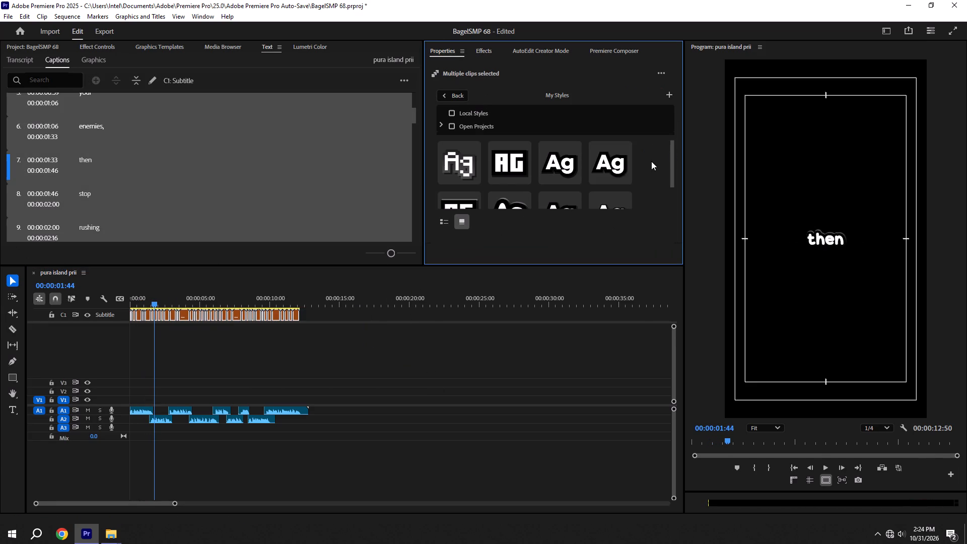
{"action": "left_click", "coordinate": [468, 202]}
{"action": "left_click", "coordinate": [449, 96]}
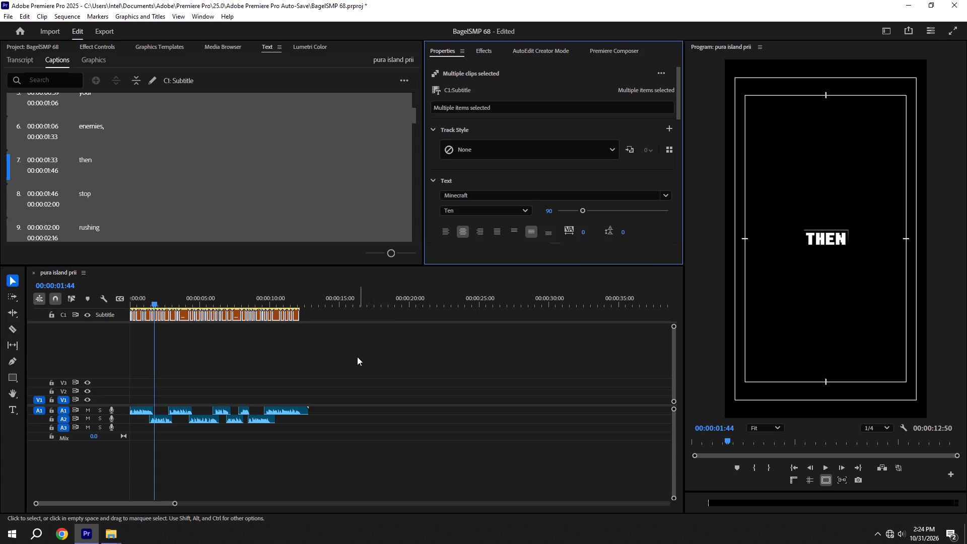
Upgrade all the selected captions to graphics.
{"action": "left_click", "coordinate": [143, 11]}
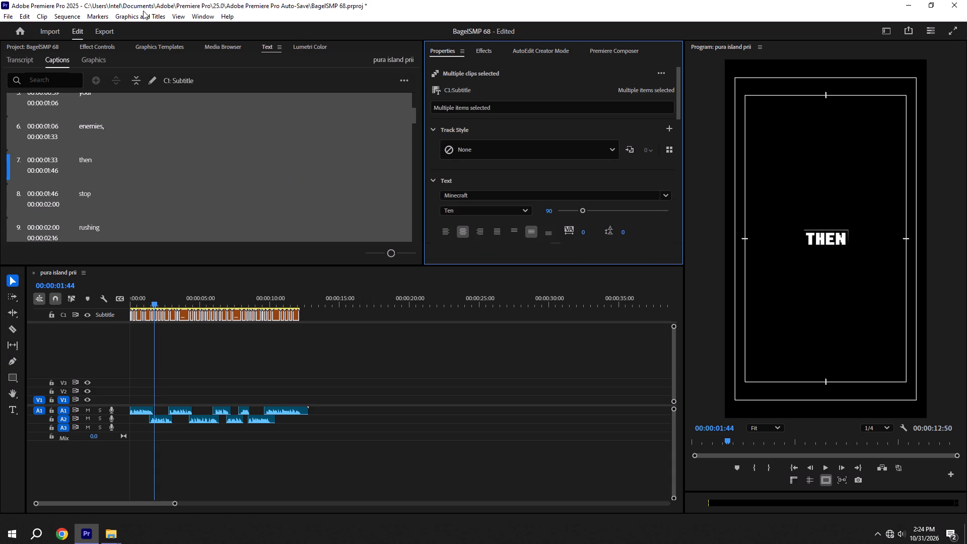
{"action": "left_click", "coordinate": [138, 17]}
{"action": "left_click", "coordinate": [178, 151]}
Select all the caption graphics on V3 and apply the 07. Pop in Text (Center) preset to them.
{"action": "left_click_drag", "start_coordinate": [407, 403], "coordinate": [36, 332]}
{"action": "left_click", "coordinate": [487, 56]}
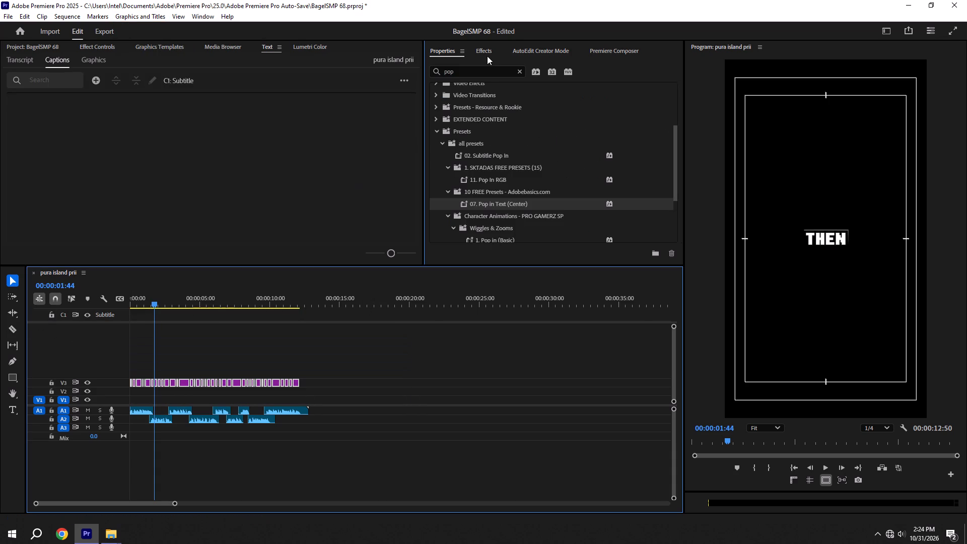
{"action": "left_click", "coordinate": [507, 195]}
{"action": "left_click_drag", "start_coordinate": [499, 205], "coordinate": [438, 233]}
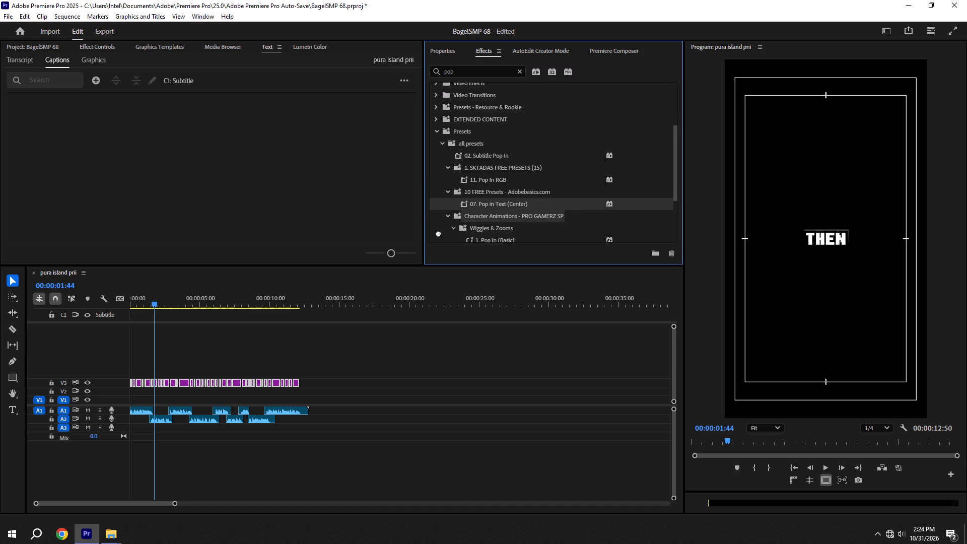
{"action": "left_click_drag", "start_coordinate": [438, 233], "coordinate": [234, 382]}
{"action": "left_click_drag", "start_coordinate": [398, 349], "coordinate": [403, 349]}
Play the sequence from its start to preview the pop-in captions, and save the project.
{"action": "left_click_drag", "start_coordinate": [159, 307], "coordinate": [0, 306]}
{"action": "key", "text": "space"}
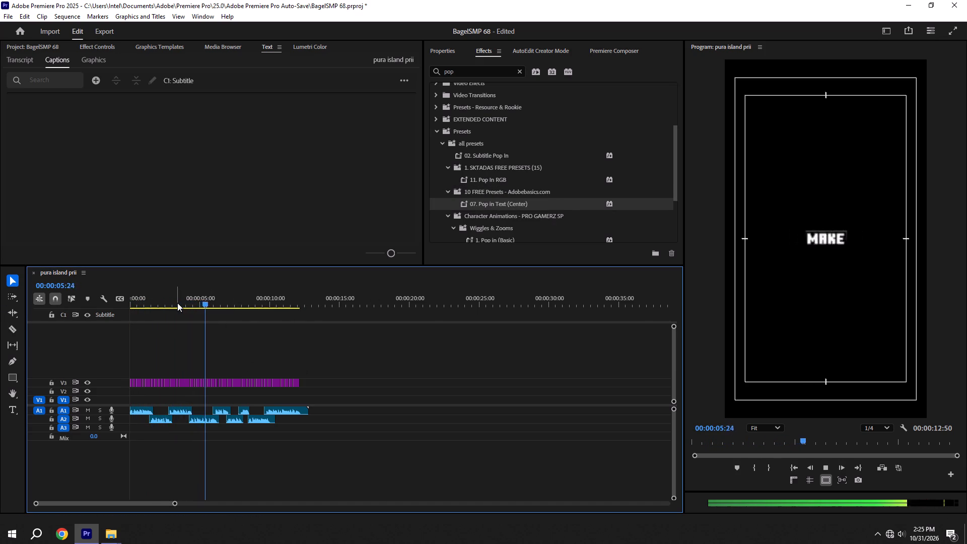
{"action": "key", "text": "space"}
{"action": "key", "text": "ctrl+s"}
{"action": "left_click_drag", "start_coordinate": [200, 301], "coordinate": [2, 301]}
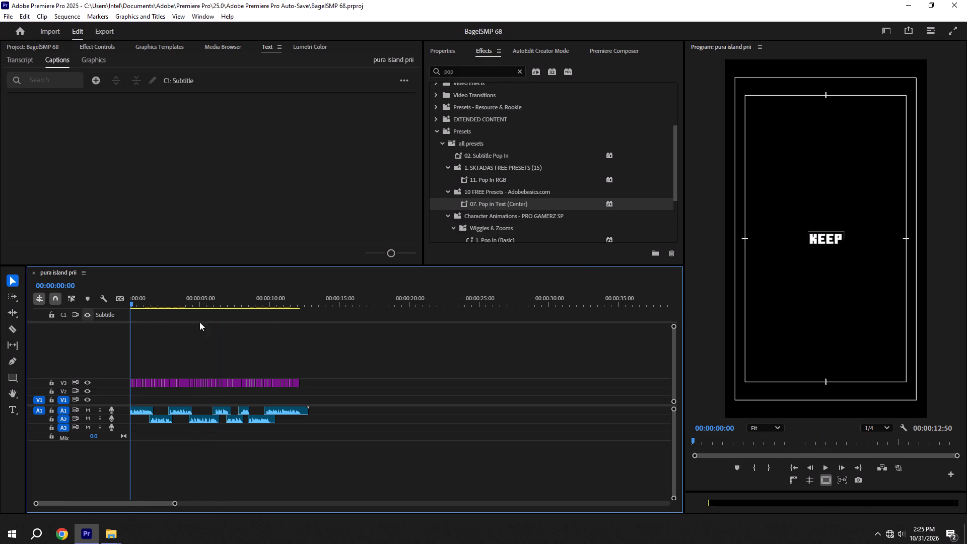
{"action": "key", "text": "ctrl+s"}
Open the recent project McHub Pri 6 and copy the A7 music clip from automainer prii to the start of pura island prii.
{"action": "left_click", "coordinate": [16, 32]}
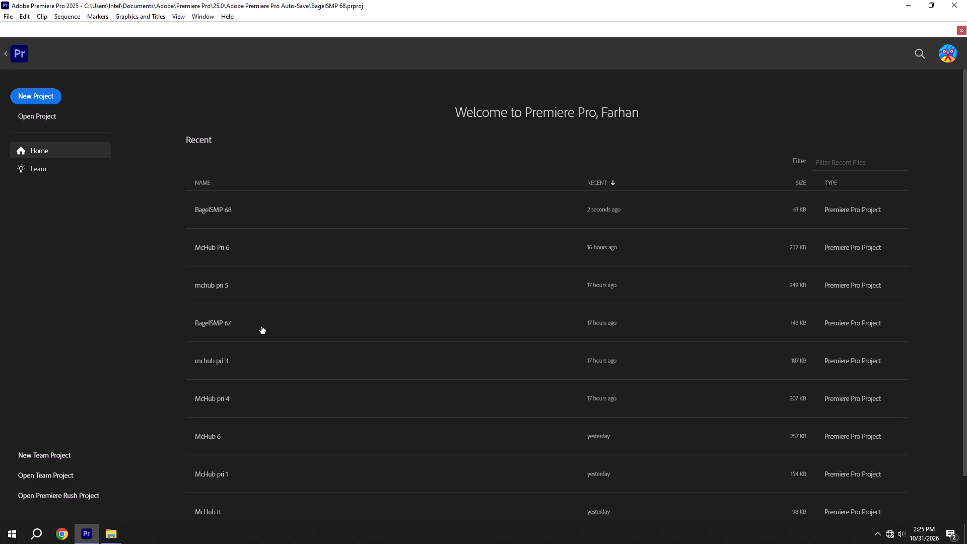
{"action": "left_click", "coordinate": [230, 245]}
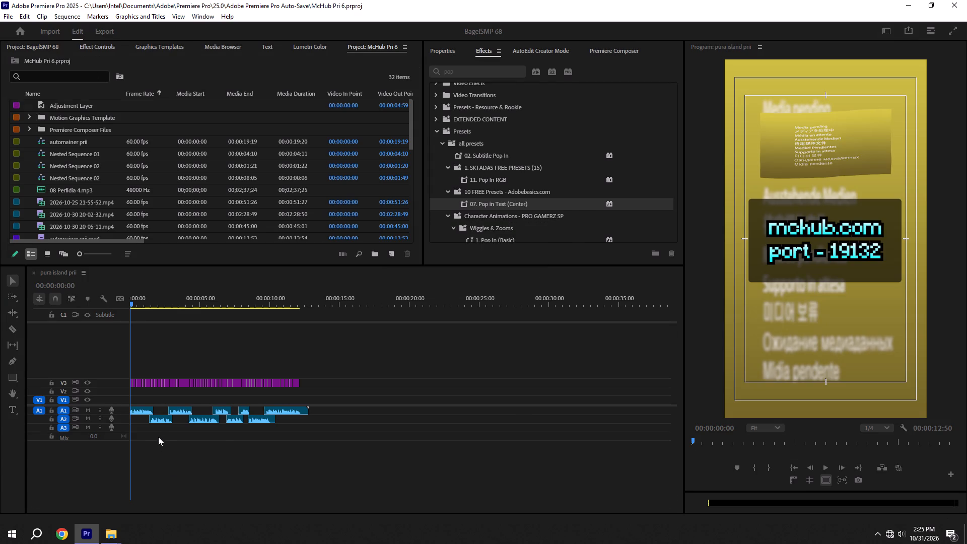
{"action": "left_click", "coordinate": [190, 464]}
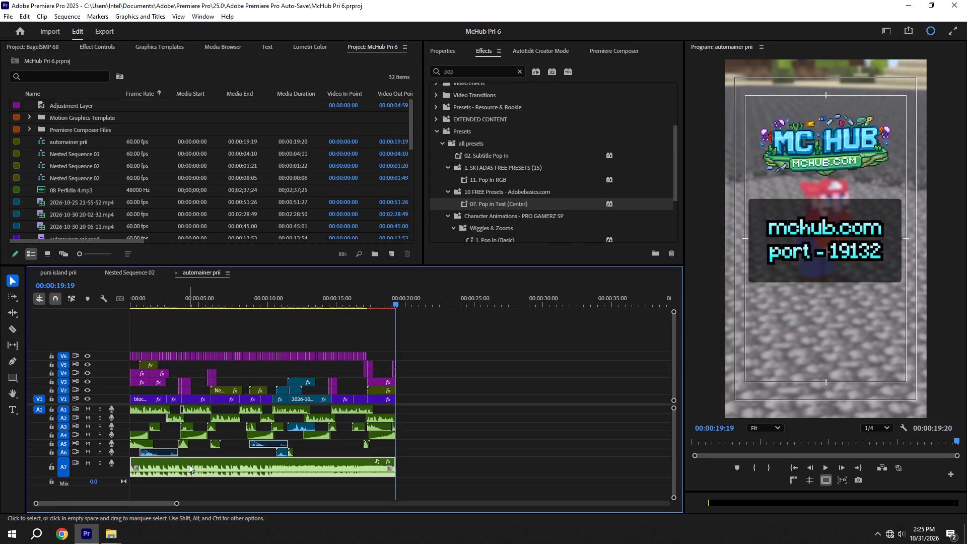
{"action": "key", "text": "ctrl+c"}
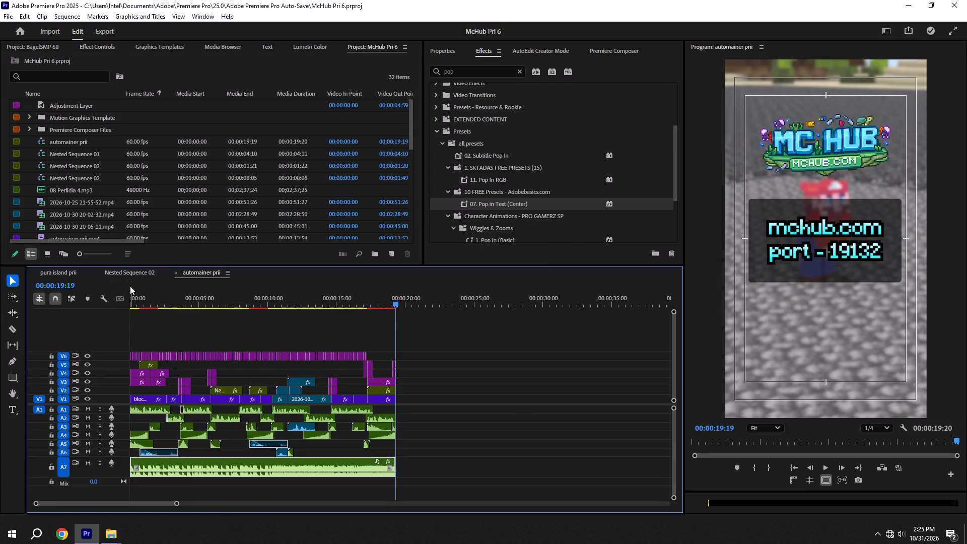
{"action": "left_click", "coordinate": [70, 274]}
{"action": "left_click_drag", "start_coordinate": [146, 296], "coordinate": [11, 295]}
{"action": "key", "text": "ctrl+v"}
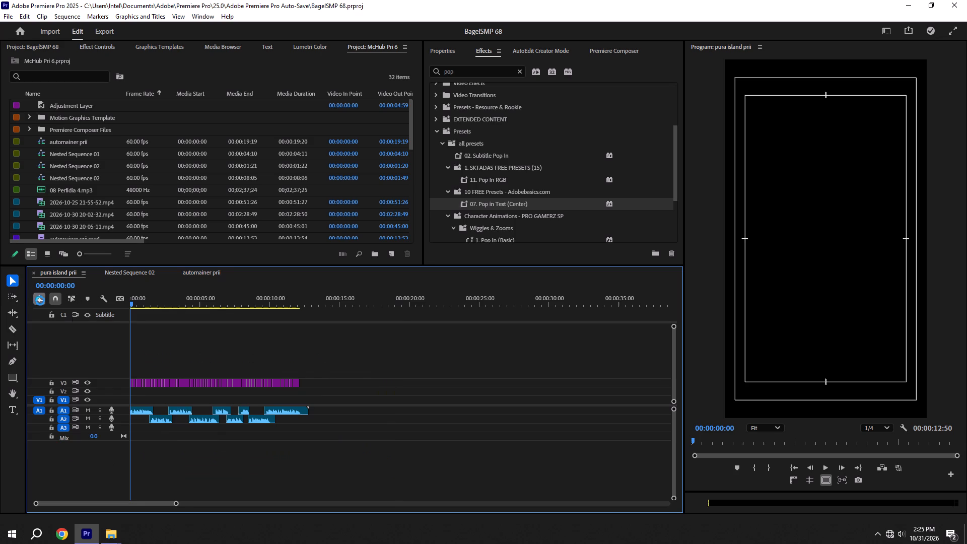
Trim the end of the pasted music to the end of the last voice clip, and save the project.
{"action": "left_click_drag", "start_coordinate": [406, 442], "coordinate": [310, 448]}
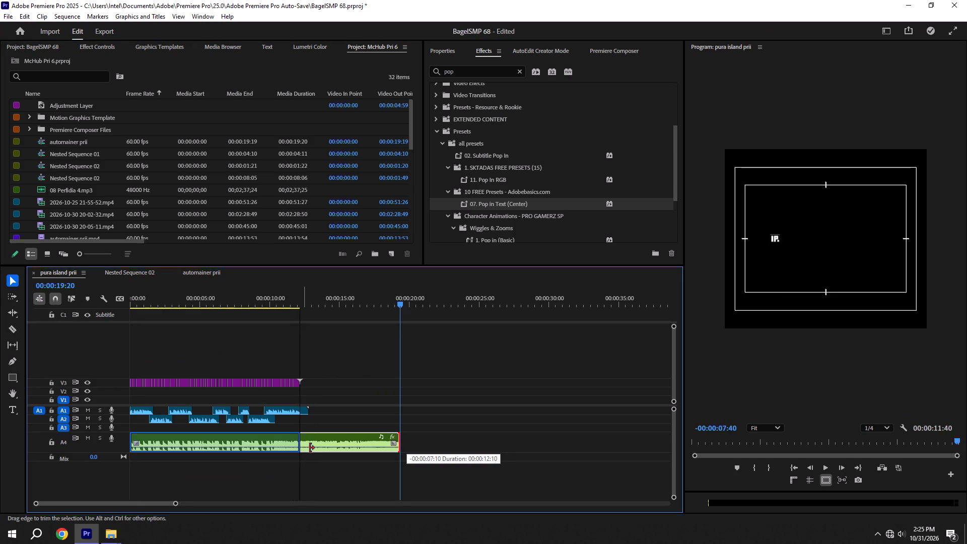
{"action": "left_click_drag", "start_coordinate": [310, 448], "coordinate": [315, 448]}
{"action": "left_click", "coordinate": [349, 431]}
{"action": "key", "text": "ctrl+s"}
Play the sequence from its start, move the music clip from A4 down to A7, and save the project.
{"action": "left_click_drag", "start_coordinate": [223, 294], "coordinate": [72, 294]}
{"action": "key", "text": "space"}
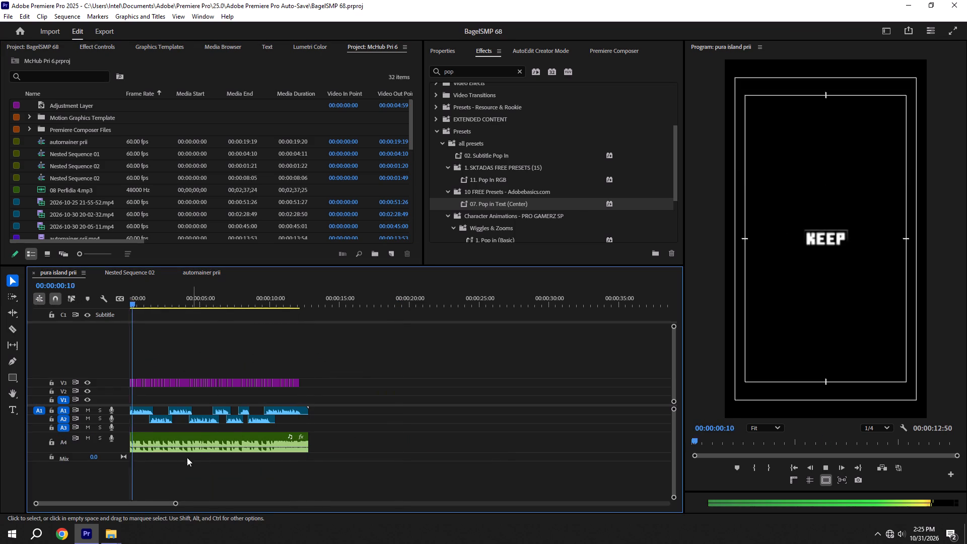
{"action": "left_click_drag", "start_coordinate": [183, 438], "coordinate": [173, 500]}
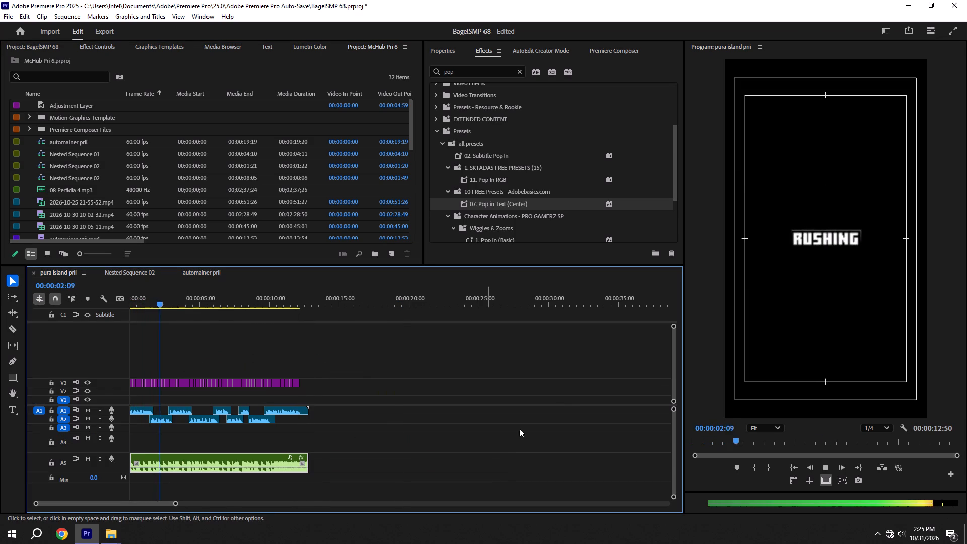
{"action": "left_click_drag", "start_coordinate": [675, 409], "coordinate": [690, 309]}
{"action": "left_click_drag", "start_coordinate": [253, 446], "coordinate": [246, 475]}
{"action": "left_click_drag", "start_coordinate": [203, 459], "coordinate": [198, 485]}
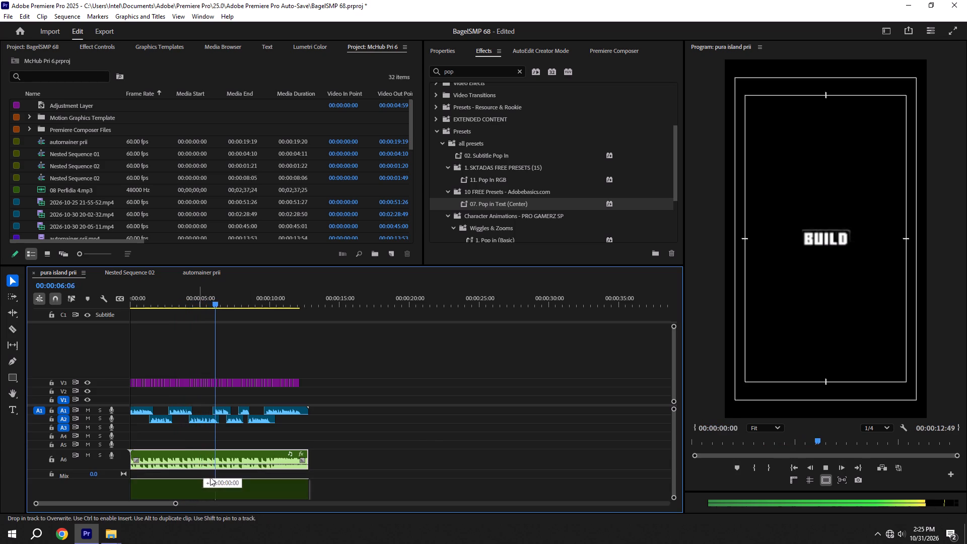
{"action": "left_click", "coordinate": [431, 429]}
{"action": "key", "text": "ctrl+s"}
Copy the opening clips on V3 and V4 of automainer prii, and return to pura island prii.
{"action": "left_click", "coordinate": [208, 271]}
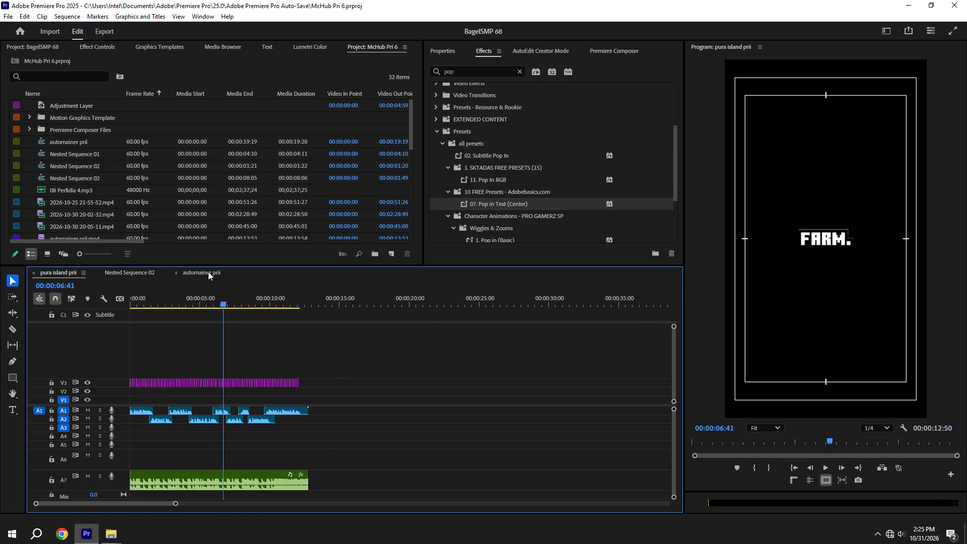
{"action": "left_click_drag", "start_coordinate": [143, 389], "coordinate": [130, 373]}
{"action": "key", "text": "ctrl+c"}
{"action": "left_click", "coordinate": [67, 269]}
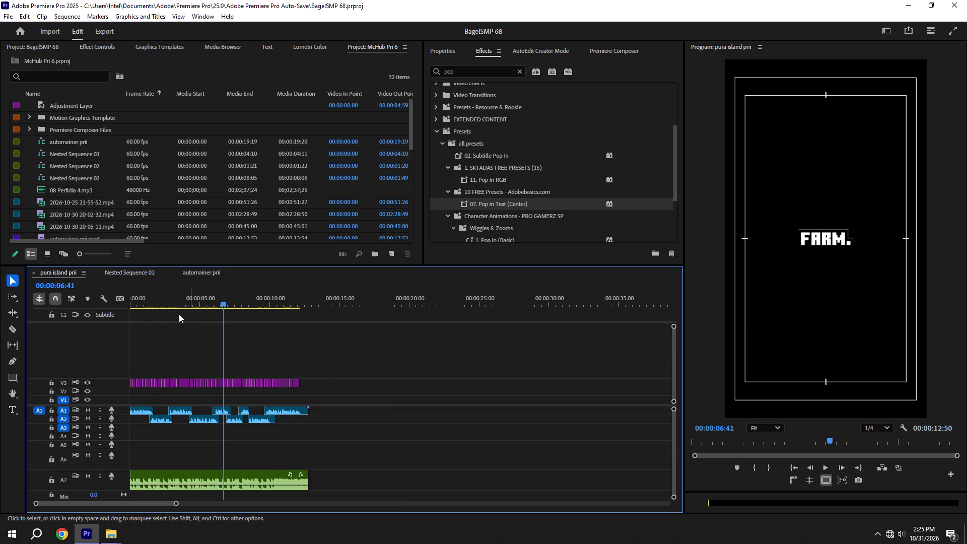
Return the playhead to the start and move all the caption graphics from V3 up to V5.
{"action": "left_click_drag", "start_coordinate": [147, 300], "coordinate": [7, 306]}
{"action": "left_click_drag", "start_coordinate": [352, 384], "coordinate": [119, 350]}
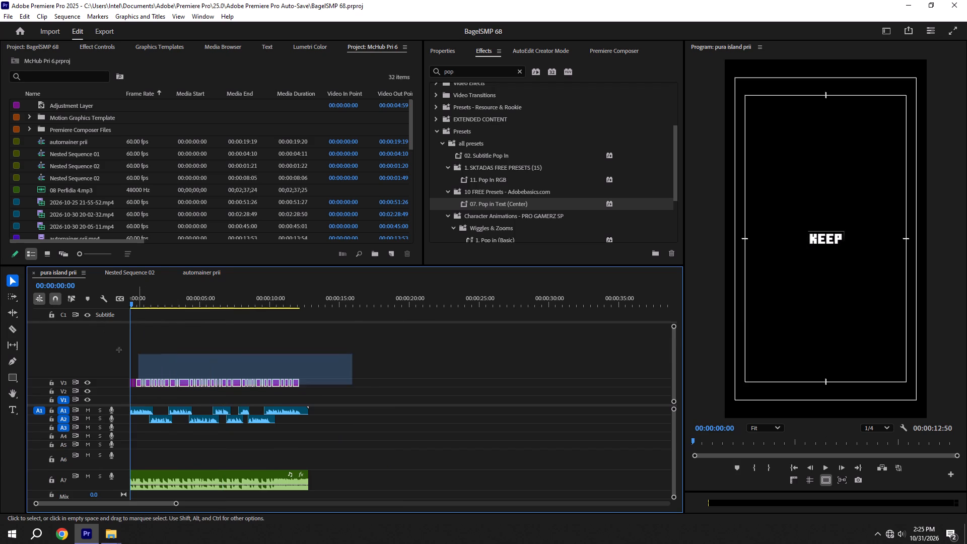
{"action": "left_click_drag", "start_coordinate": [119, 350], "coordinate": [0, 325]}
{"action": "left_click_drag", "start_coordinate": [185, 382], "coordinate": [183, 378]}
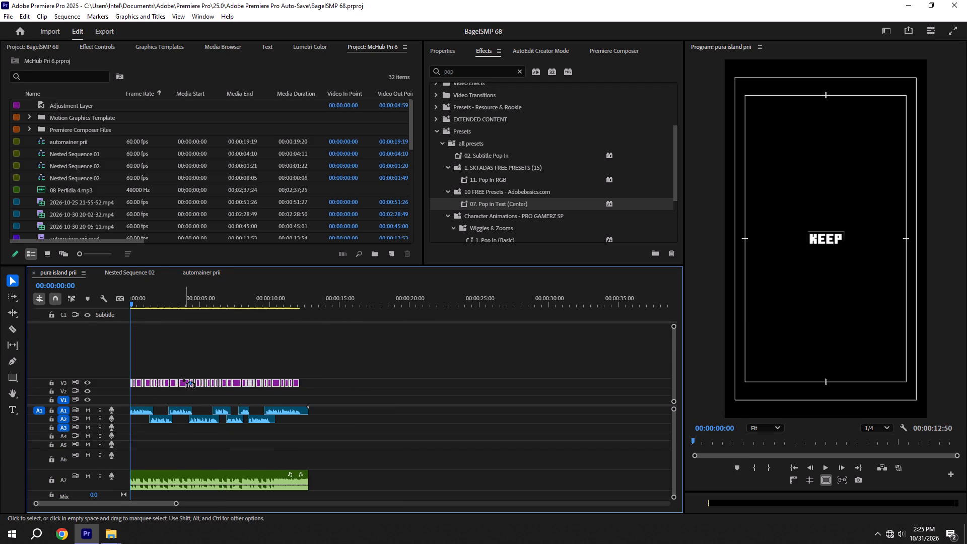
{"action": "left_click_drag", "start_coordinate": [183, 378], "coordinate": [175, 356]}
{"action": "left_click_drag", "start_coordinate": [183, 370], "coordinate": [168, 341]}
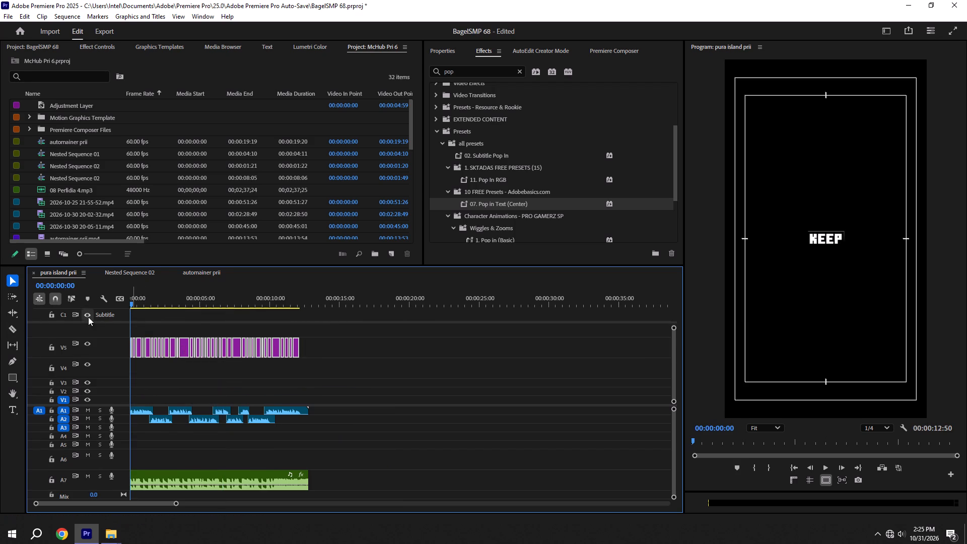
Delete the empty Subtitle caption track, and move the caption graphics up to V6.
{"action": "right_click", "coordinate": [108, 315]}
{"action": "left_click", "coordinate": [132, 350]}
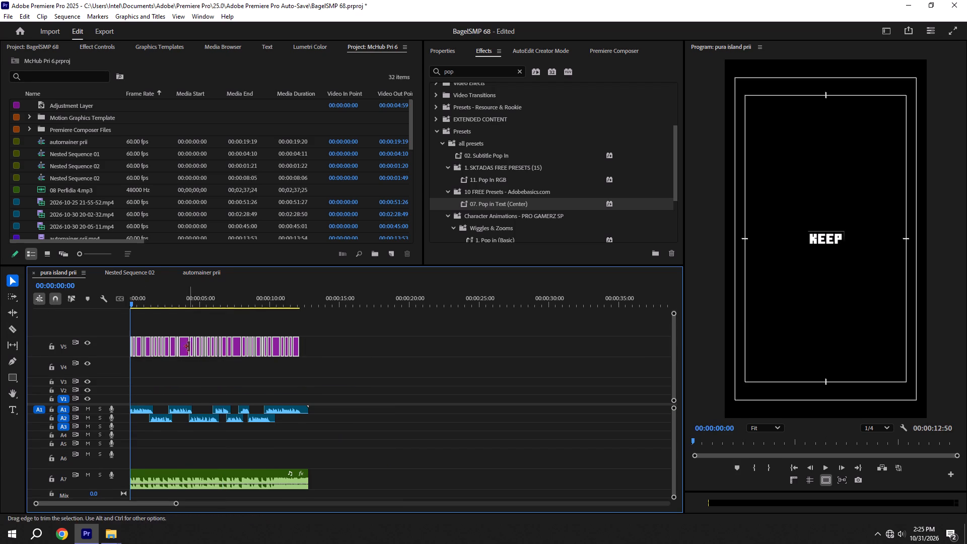
{"action": "left_click_drag", "start_coordinate": [184, 347], "coordinate": [176, 331]}
Paste the copied clips onto V3 and V4 at the sequence start, save, and reduce the height of the video tracks.
{"action": "left_click", "coordinate": [187, 358]}
{"action": "key", "text": "ctrl+v"}
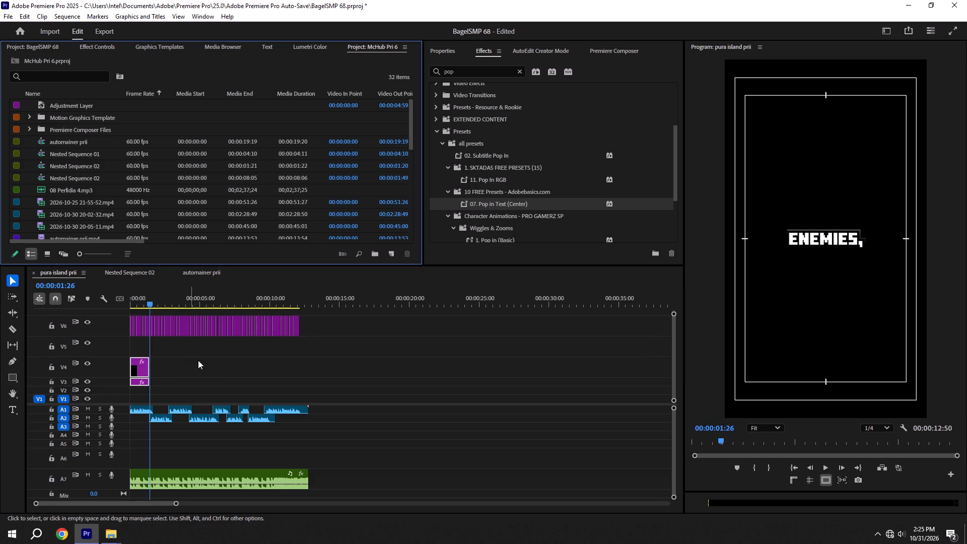
{"action": "left_click", "coordinate": [241, 364]}
{"action": "key", "text": "ctrl+s"}
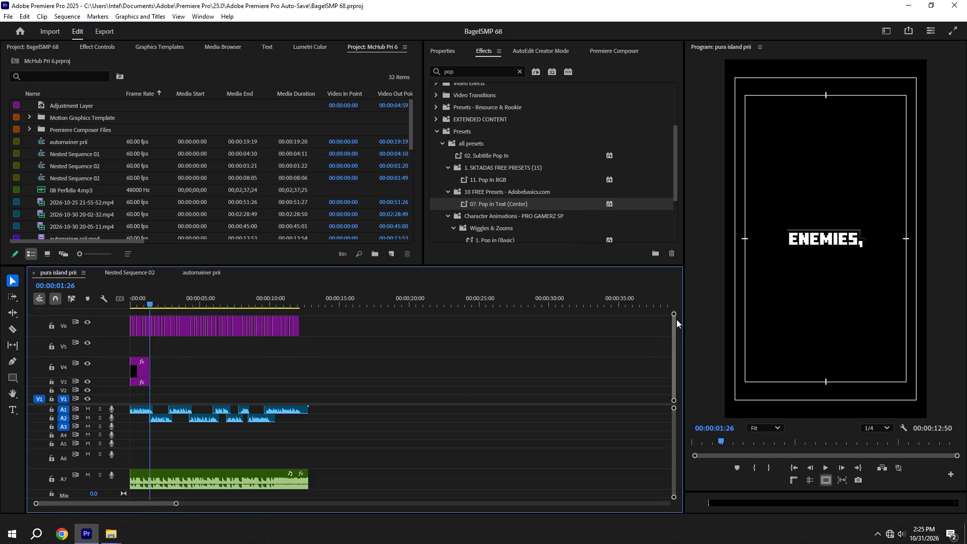
{"action": "left_click_drag", "start_coordinate": [672, 313], "coordinate": [644, 174]}
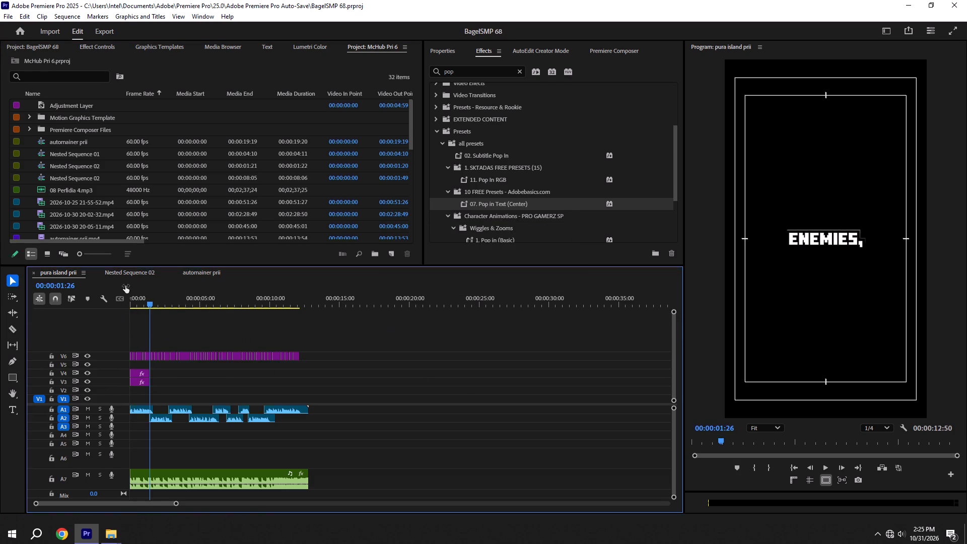
{"action": "left_click_drag", "start_coordinate": [141, 299], "coordinate": [78, 290]}
Close the Nested Sequence 02 timeline and copy the opening sound effect on A4 of automainer prii.
{"action": "left_click", "coordinate": [225, 271]}
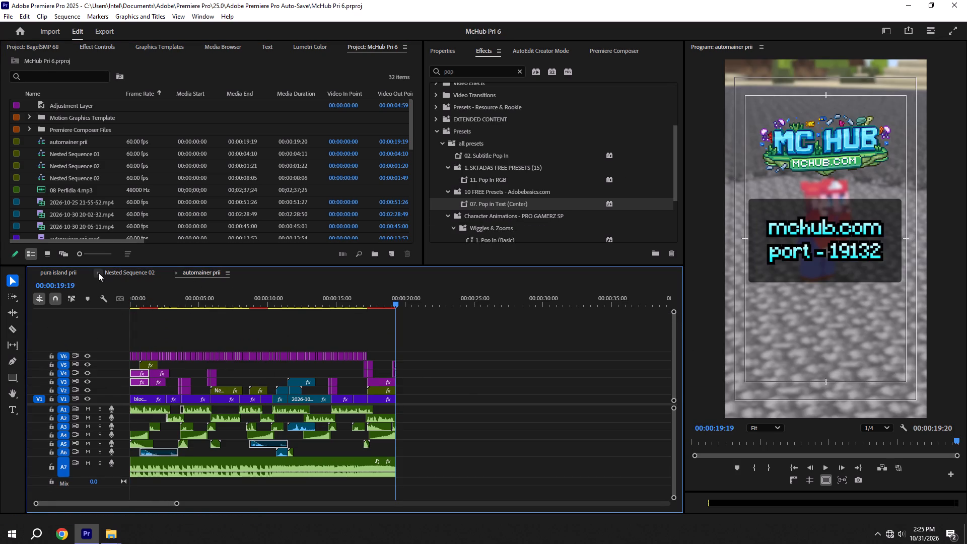
{"action": "left_click", "coordinate": [98, 273]}
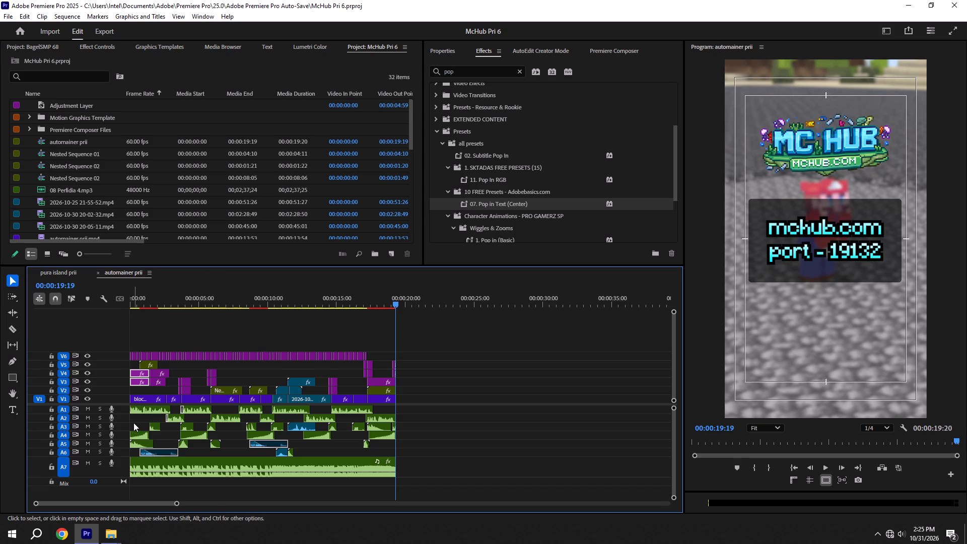
{"action": "left_click_drag", "start_coordinate": [133, 423], "coordinate": [136, 436]}
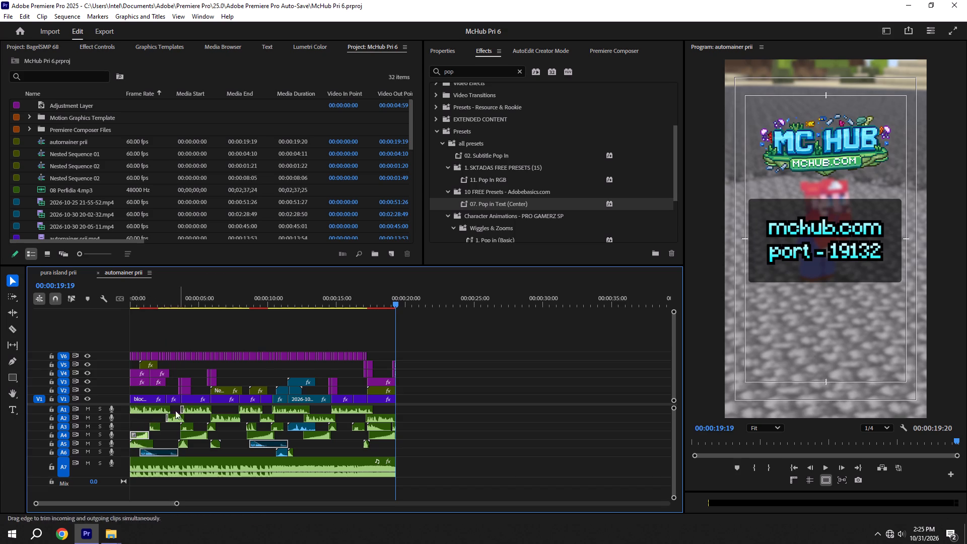
{"action": "key", "text": "ctrl+c"}
Play the opening of automainer prii to review how its graphics and sound effects are timed.
{"action": "left_click_drag", "start_coordinate": [145, 298], "coordinate": [96, 297]}
{"action": "key", "text": "space"}
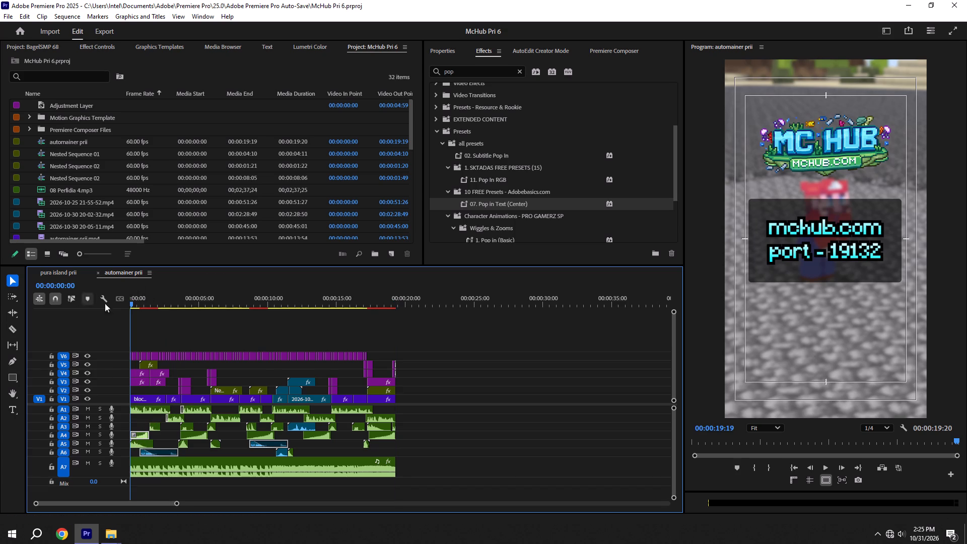
{"action": "scroll", "coordinate": [158, 405], "scroll_direction": "up", "scroll_amount": 10, "text": "alt"}
{"action": "scroll", "coordinate": [158, 405], "scroll_direction": "up", "scroll_amount": 5}
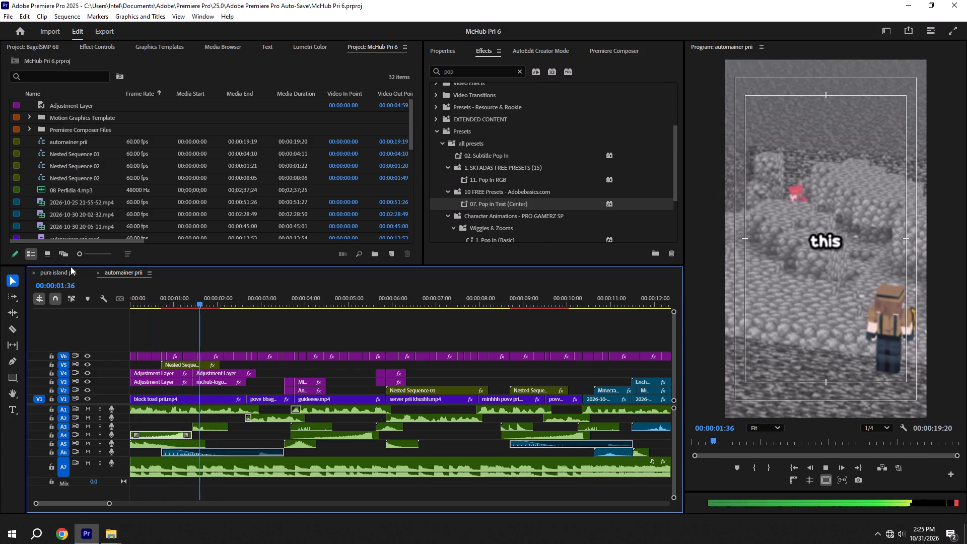
{"action": "key", "text": "space"}
Paste the copied sound effect onto A4 at the start of pura island prii, and return the playhead to the start.
{"action": "left_click", "coordinate": [71, 275]}
{"action": "left_click_drag", "start_coordinate": [180, 301], "coordinate": [51, 301]}
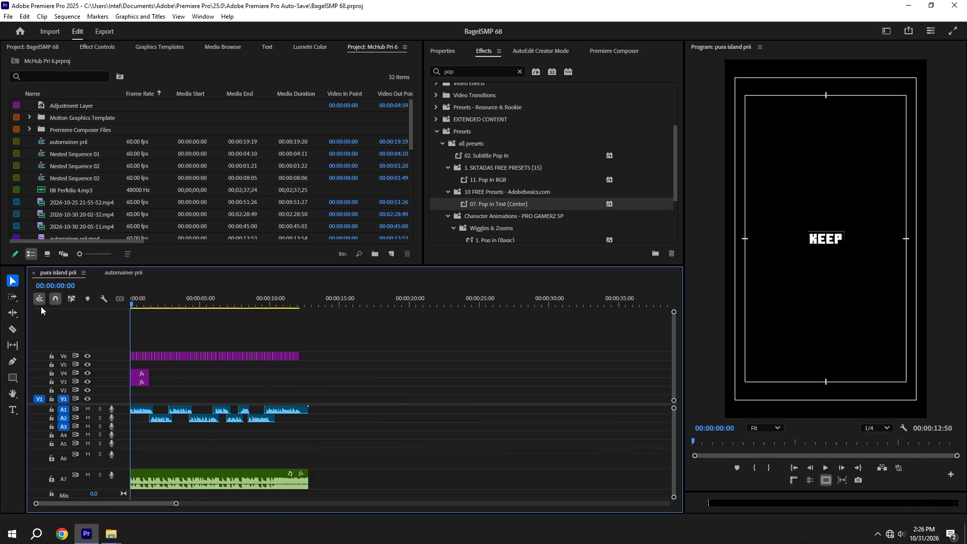
{"action": "key", "text": "ctrl+v"}
{"action": "left_click_drag", "start_coordinate": [174, 459], "coordinate": [172, 453]}
{"action": "scroll", "coordinate": [152, 425], "scroll_direction": "up", "scroll_amount": 13, "text": "alt"}
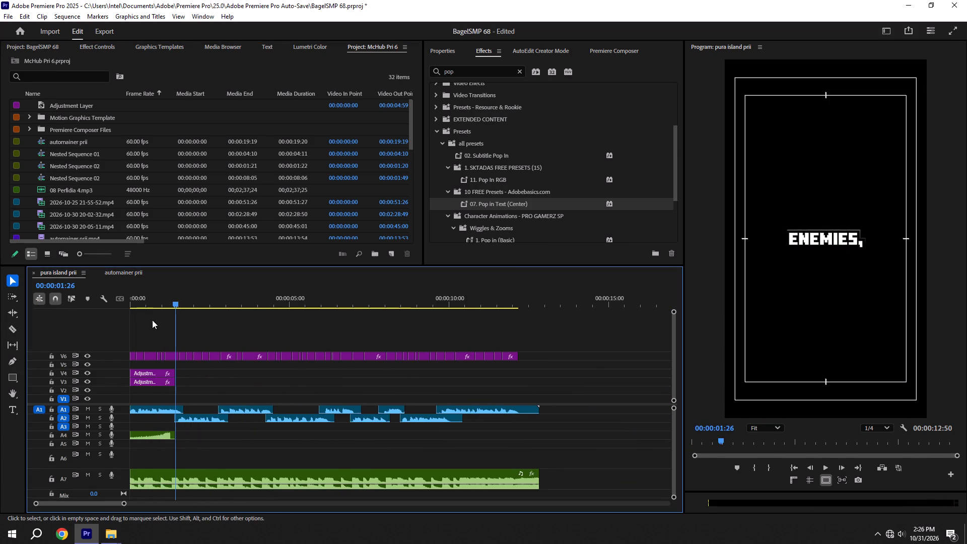
{"action": "left_click_drag", "start_coordinate": [153, 304], "coordinate": [60, 304]}
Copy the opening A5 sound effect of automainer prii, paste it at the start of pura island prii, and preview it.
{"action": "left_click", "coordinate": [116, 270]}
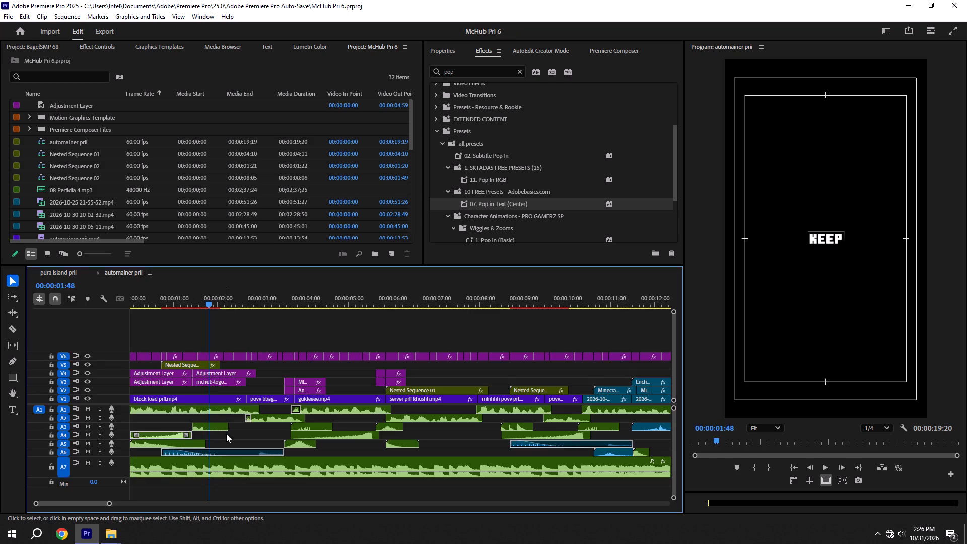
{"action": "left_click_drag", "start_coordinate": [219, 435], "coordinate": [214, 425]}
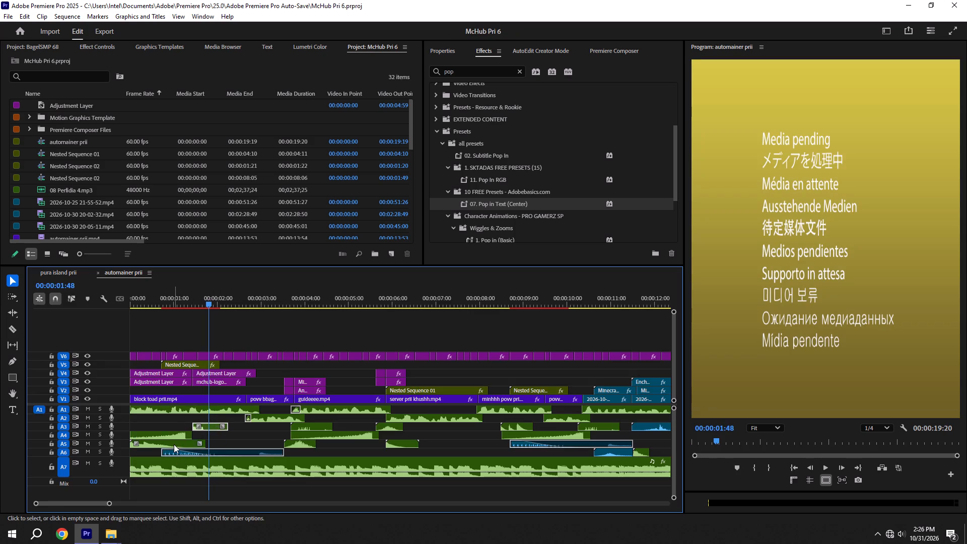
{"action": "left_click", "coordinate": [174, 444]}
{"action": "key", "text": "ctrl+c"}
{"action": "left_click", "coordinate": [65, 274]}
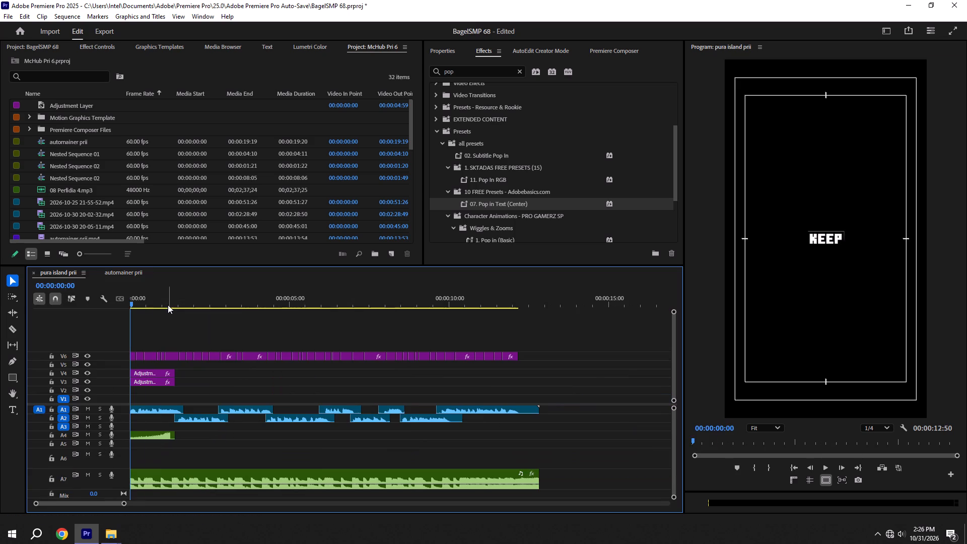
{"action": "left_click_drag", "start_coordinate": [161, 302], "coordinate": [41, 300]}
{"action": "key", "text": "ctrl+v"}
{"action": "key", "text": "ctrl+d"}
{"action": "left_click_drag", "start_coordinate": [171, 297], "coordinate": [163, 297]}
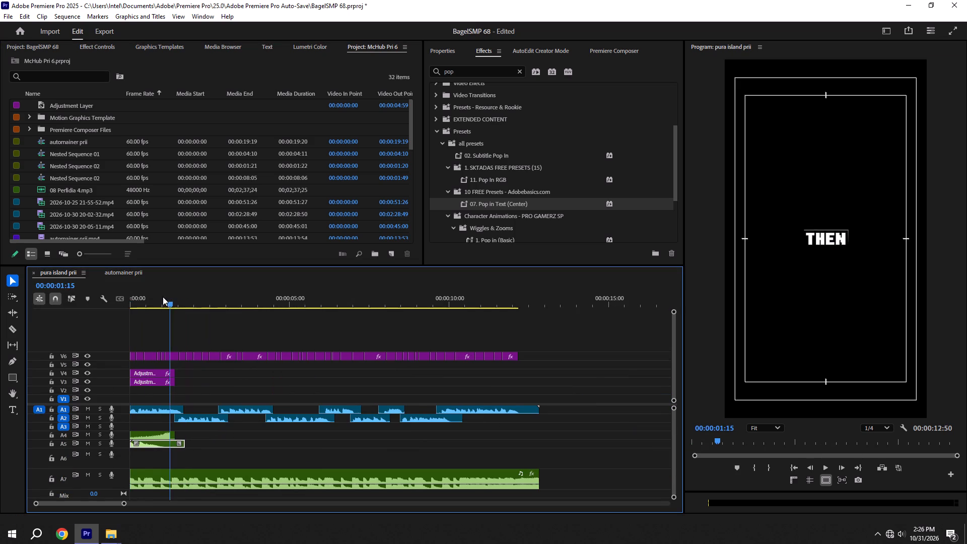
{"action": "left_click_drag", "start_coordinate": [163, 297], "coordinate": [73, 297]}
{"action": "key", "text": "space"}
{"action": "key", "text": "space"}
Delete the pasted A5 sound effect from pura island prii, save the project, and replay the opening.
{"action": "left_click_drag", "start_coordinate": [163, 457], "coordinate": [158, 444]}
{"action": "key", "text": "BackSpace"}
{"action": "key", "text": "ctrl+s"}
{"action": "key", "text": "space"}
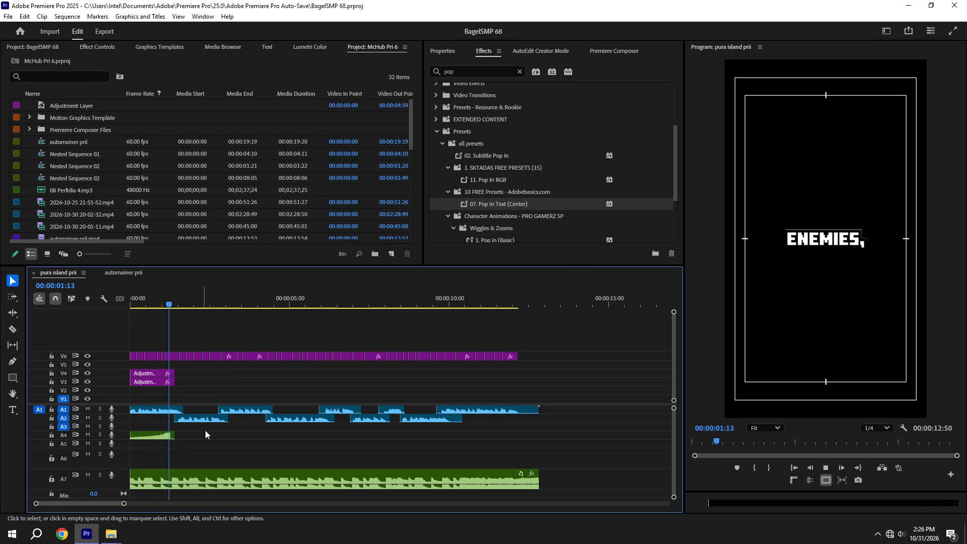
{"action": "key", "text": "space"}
Save the McHub Pri 6 project and open the recent BagelSMP 67 project alongside it.
{"action": "left_click", "coordinate": [120, 268]}
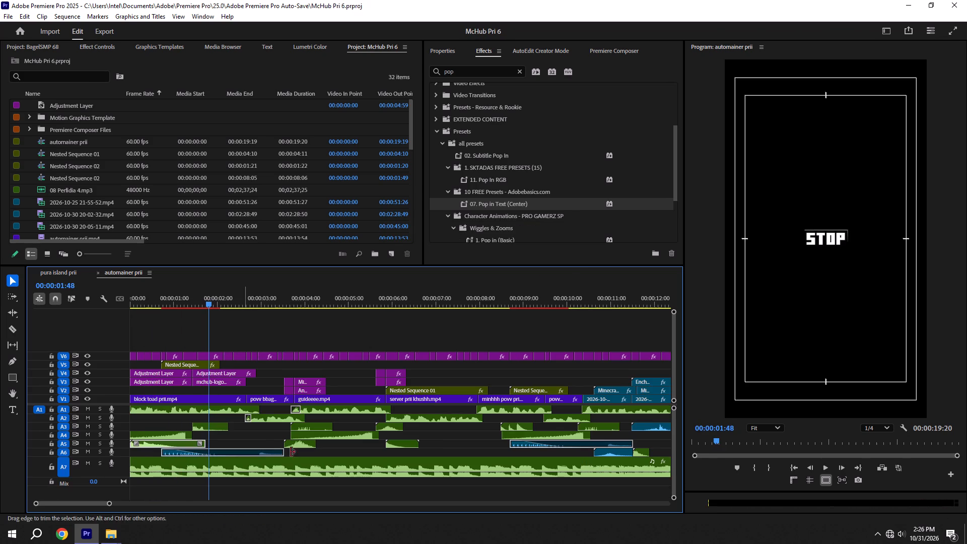
{"action": "scroll", "coordinate": [222, 372], "scroll_direction": "up", "scroll_amount": 5}
{"action": "scroll", "coordinate": [222, 371], "scroll_direction": "down", "scroll_amount": 5, "text": "alt"}
{"action": "key", "text": "ctrl+s"}
{"action": "left_click", "coordinate": [28, 29]}
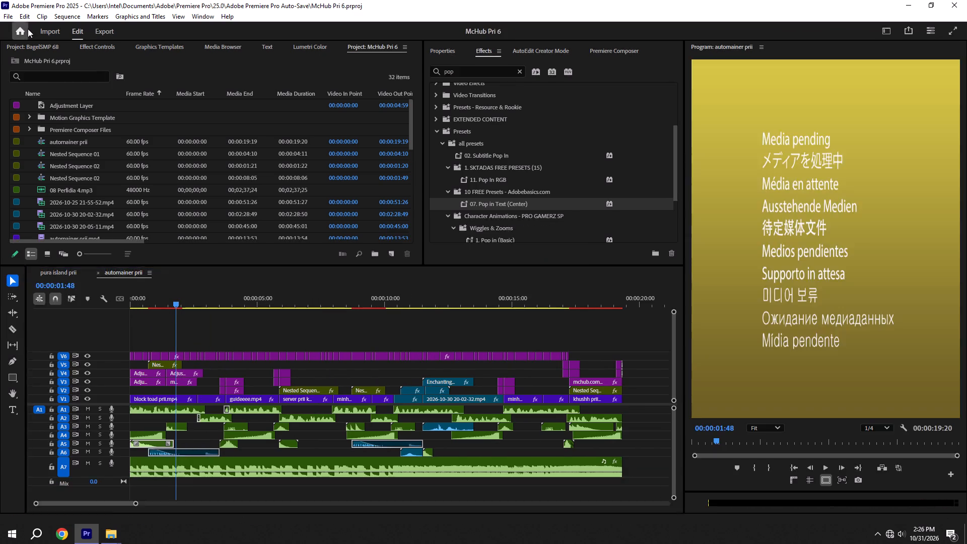
{"action": "left_click", "coordinate": [238, 325]}
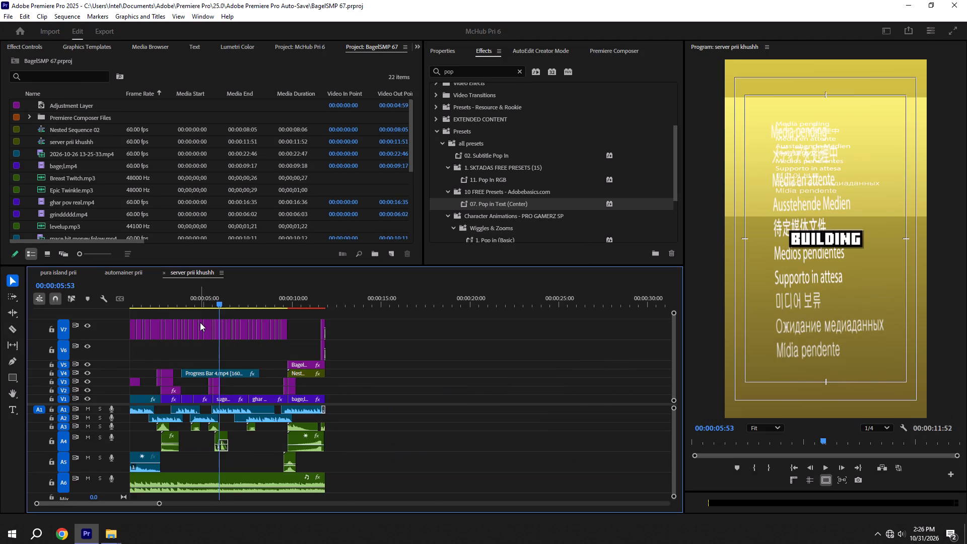
Copy New_Project_49.png and the clip beneath it from server prii khushh to V2 and V1 of pura island prii at 00:00:03:21, and preview.
{"action": "scroll", "coordinate": [228, 390], "scroll_direction": "up", "scroll_amount": 20, "text": "alt"}
{"action": "scroll", "coordinate": [228, 390], "scroll_direction": "up", "scroll_amount": 3, "text": "alt"}
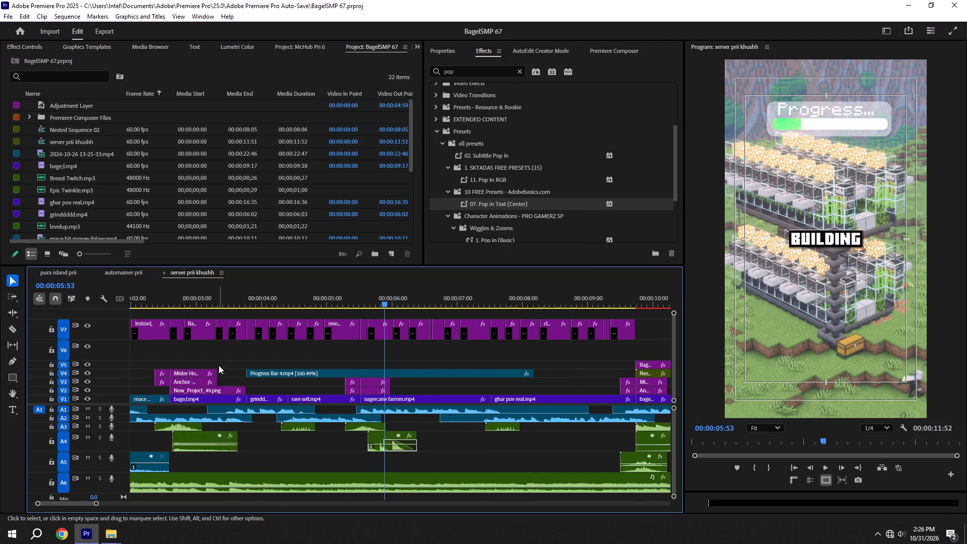
{"action": "left_click_drag", "start_coordinate": [230, 371], "coordinate": [232, 397]}
{"action": "key", "text": "ctrl+c"}
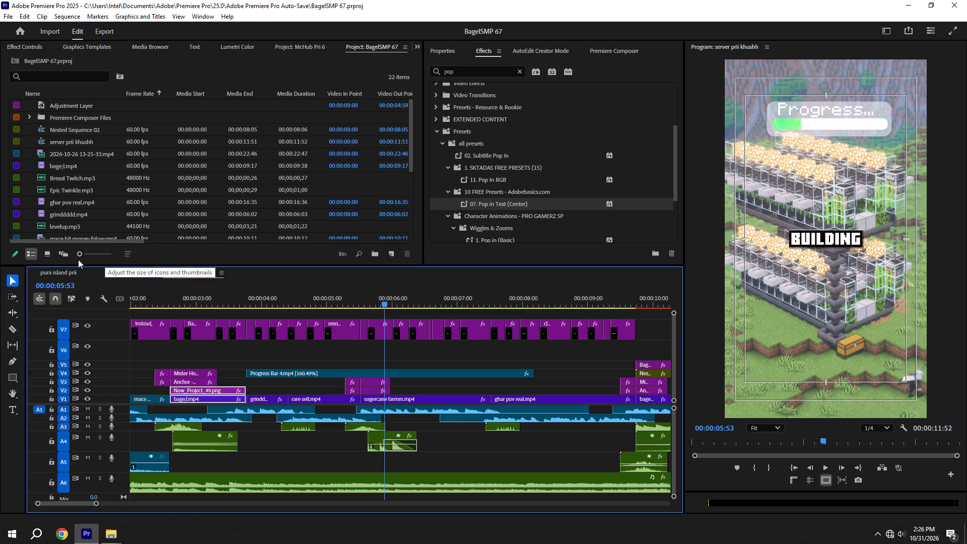
{"action": "left_click", "coordinate": [65, 275]}
{"action": "scroll", "coordinate": [202, 366], "scroll_direction": "up", "scroll_amount": 11, "text": "alt"}
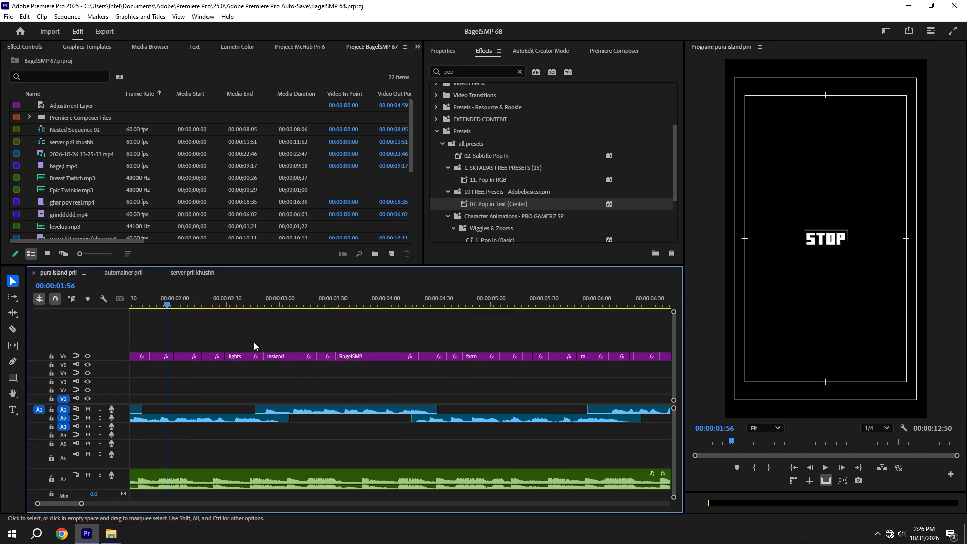
{"action": "left_click_drag", "start_coordinate": [318, 302], "coordinate": [334, 302], "text": "shift"}
{"action": "left_click_drag", "start_coordinate": [334, 302], "coordinate": [326, 302], "text": "shift"}
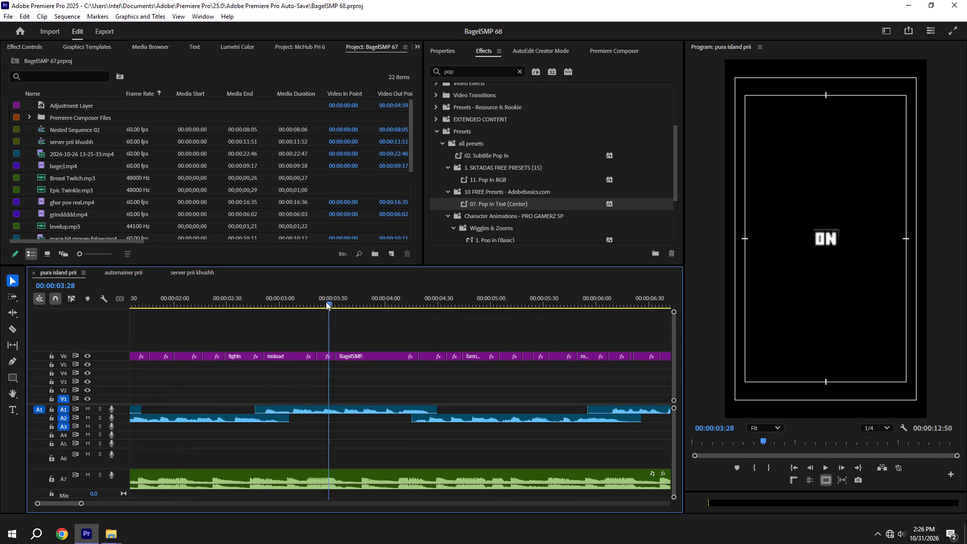
{"action": "left_click_drag", "start_coordinate": [326, 302], "coordinate": [315, 302], "text": "shift"}
{"action": "key", "text": "ctrl+v"}
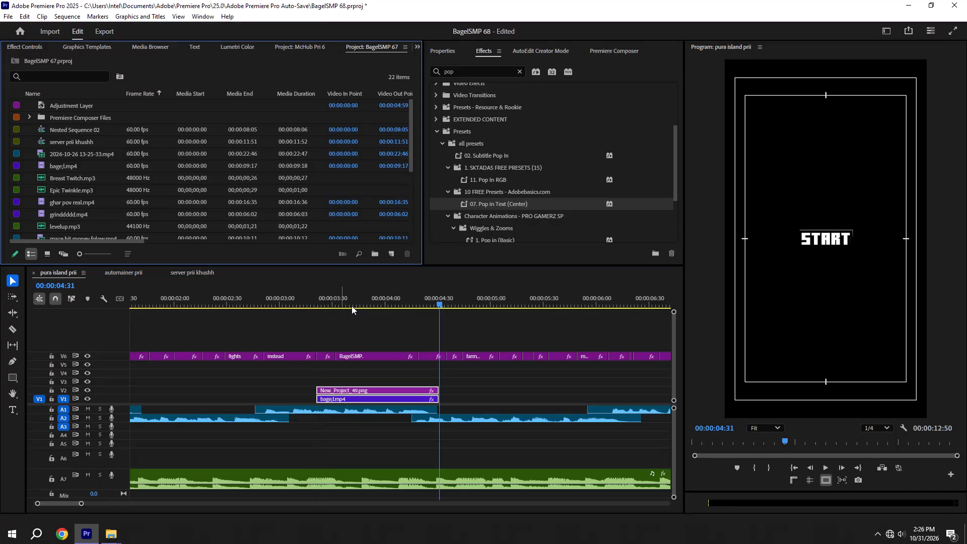
{"action": "left_click", "coordinate": [305, 293], "text": "shift"}
{"action": "key", "text": "space"}
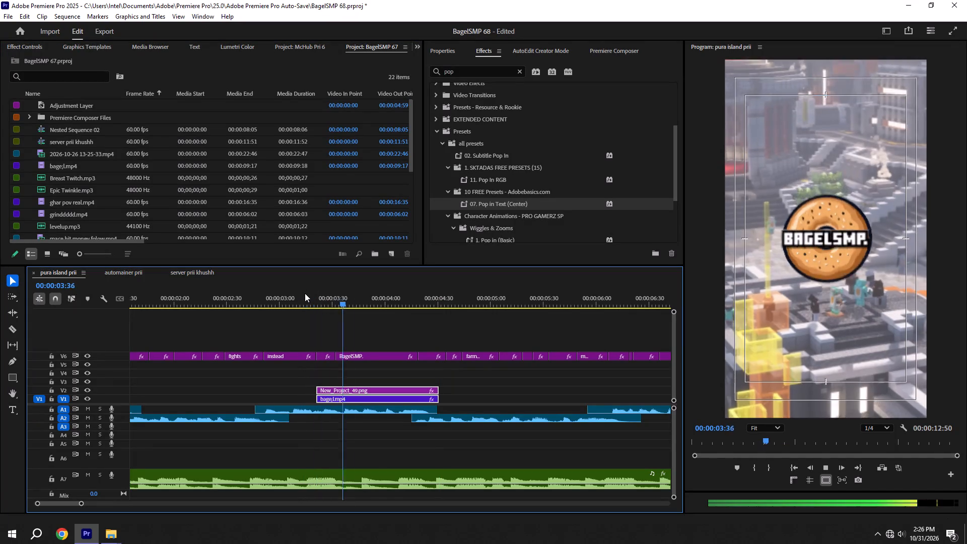
{"action": "key", "text": "space"}
Trim the ends of both pasted clips to 00:00:04:19, where the "Start" caption begins, and save.
{"action": "scroll", "coordinate": [421, 342], "scroll_direction": "up", "scroll_amount": 4, "text": "alt"}
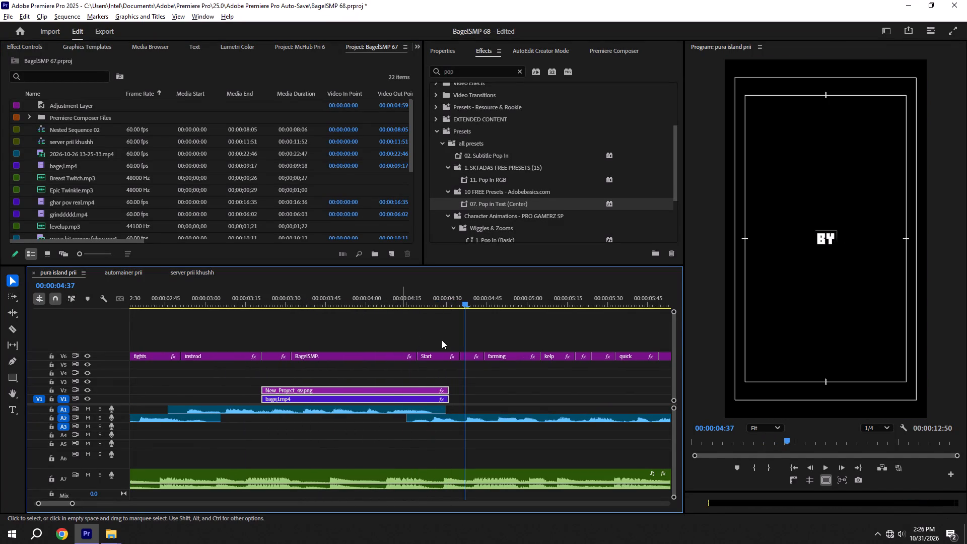
{"action": "left_click", "coordinate": [424, 300], "text": "shift"}
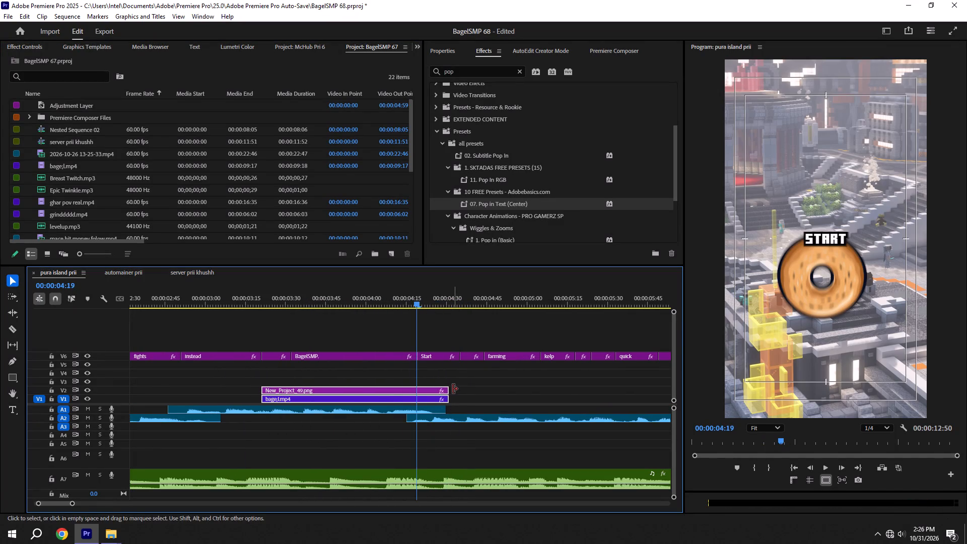
{"action": "left_click_drag", "start_coordinate": [452, 391], "coordinate": [428, 392]}
{"action": "left_click_drag", "start_coordinate": [427, 392], "coordinate": [422, 392]}
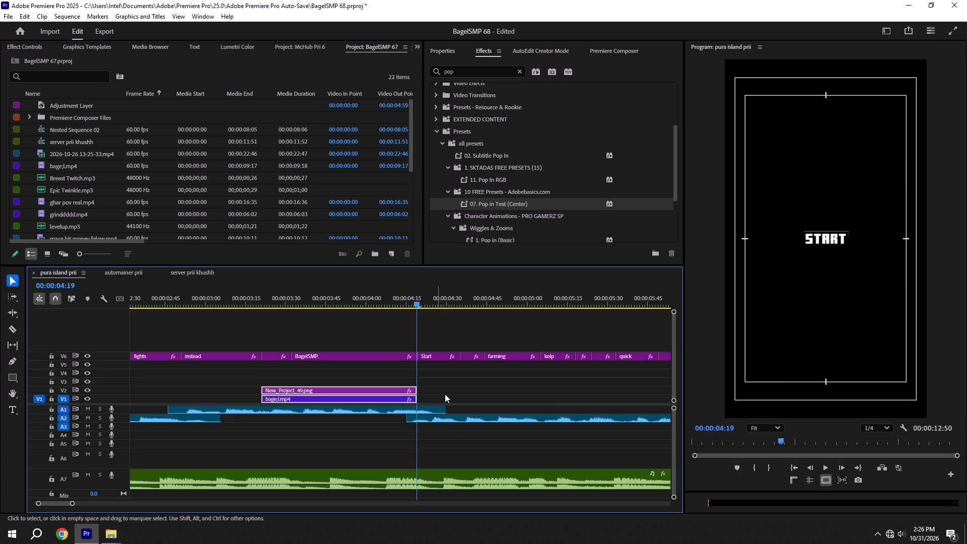
{"action": "left_click", "coordinate": [445, 394]}
{"action": "key", "text": "ctrl+s"}
Play the bagel logo section of pura island prii to check its timing against the captions, and save.
{"action": "left_click", "coordinate": [250, 286], "text": "shift"}
{"action": "left_click", "coordinate": [251, 296]}
{"action": "key", "text": "space"}
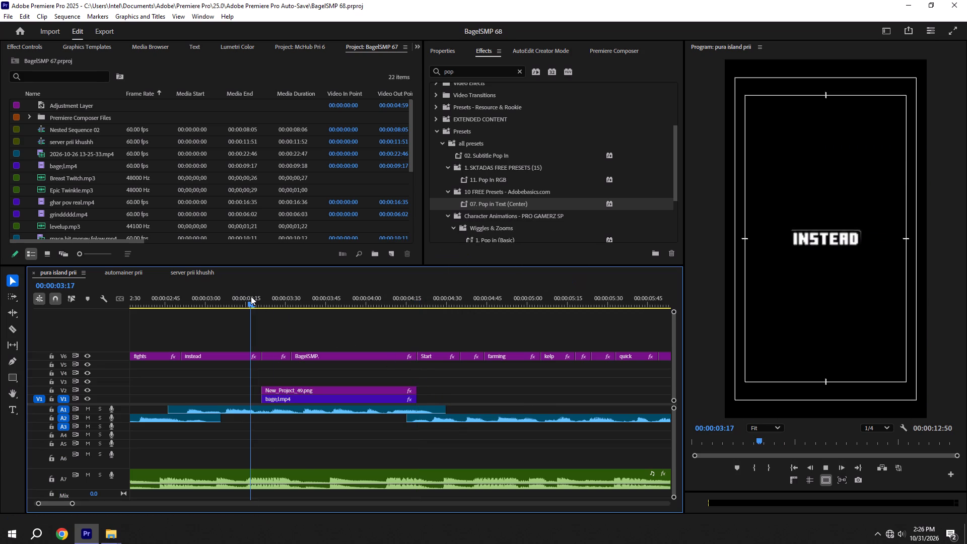
{"action": "key", "text": "space"}
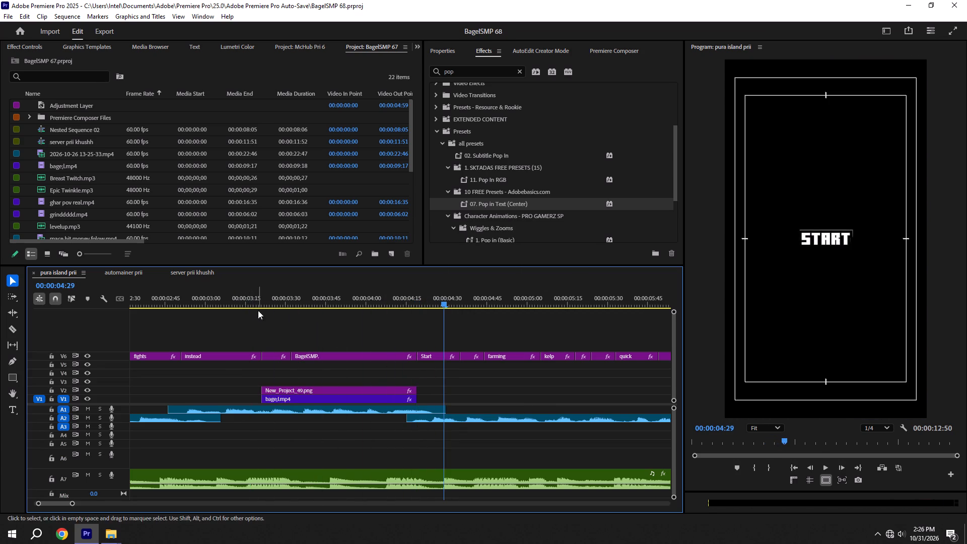
{"action": "left_click", "coordinate": [253, 302], "text": "shift"}
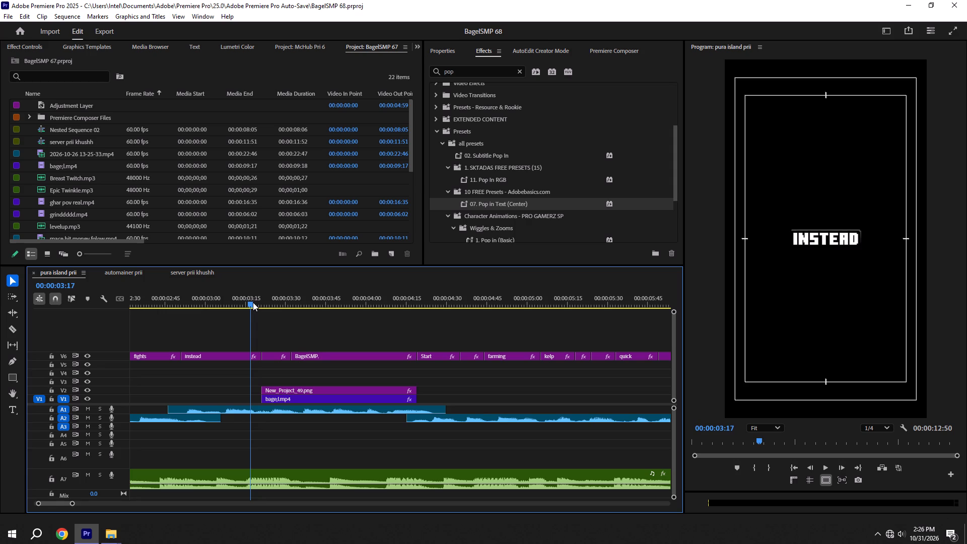
{"action": "scroll", "coordinate": [250, 308], "scroll_direction": "down", "scroll_amount": 12, "text": "alt"}
{"action": "scroll", "coordinate": [250, 308], "scroll_direction": "up", "scroll_amount": 13}
{"action": "key", "text": "ctrl+s"}
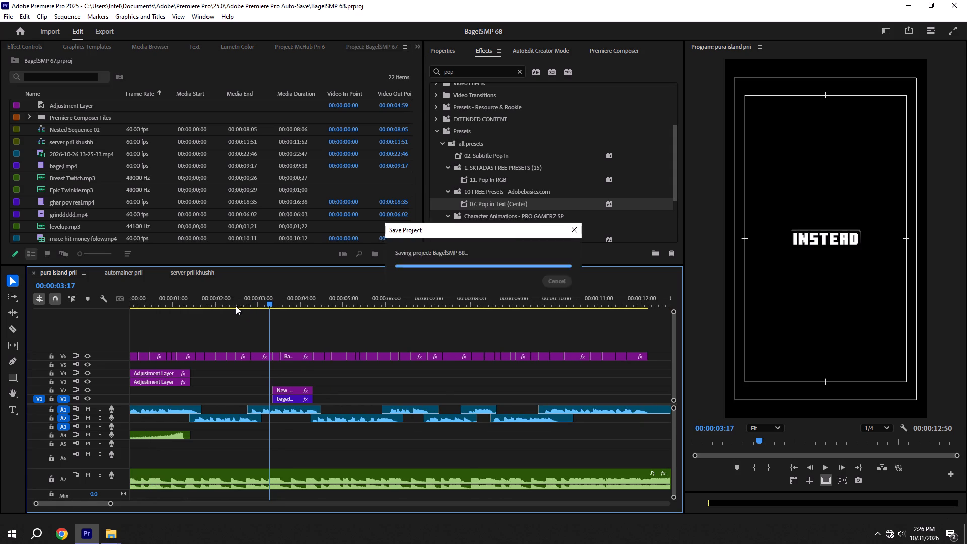
Play the bagel logo section of server prii khushh and copy the A4 sound effect beneath the logo.
{"action": "left_click", "coordinate": [196, 269]}
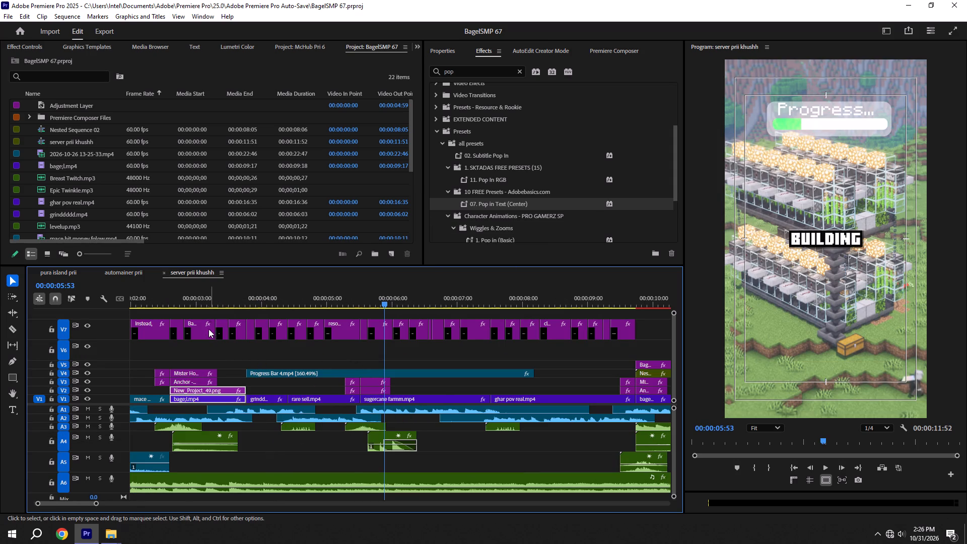
{"action": "left_click_drag", "start_coordinate": [183, 295], "coordinate": [172, 298], "text": "shift"}
{"action": "left_click", "coordinate": [308, 441]}
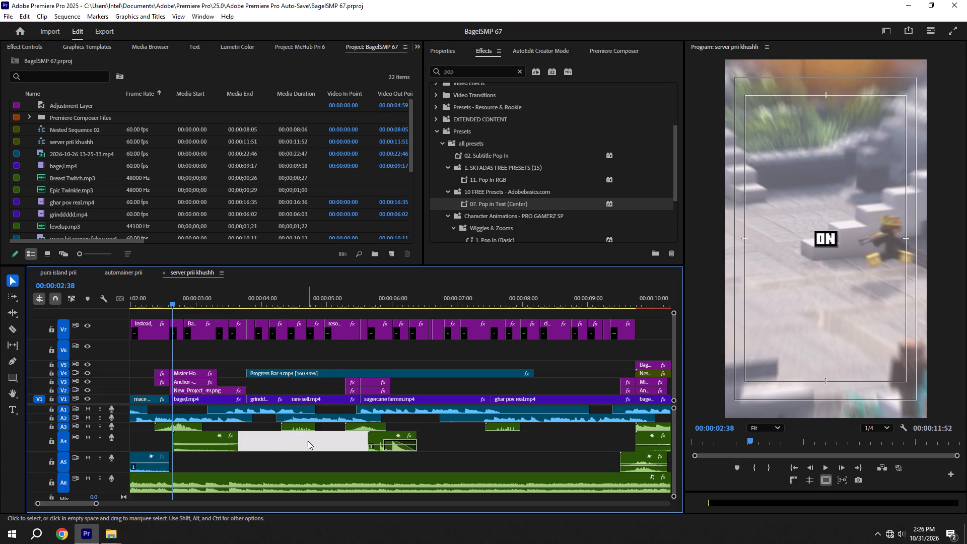
{"action": "key", "text": "space"}
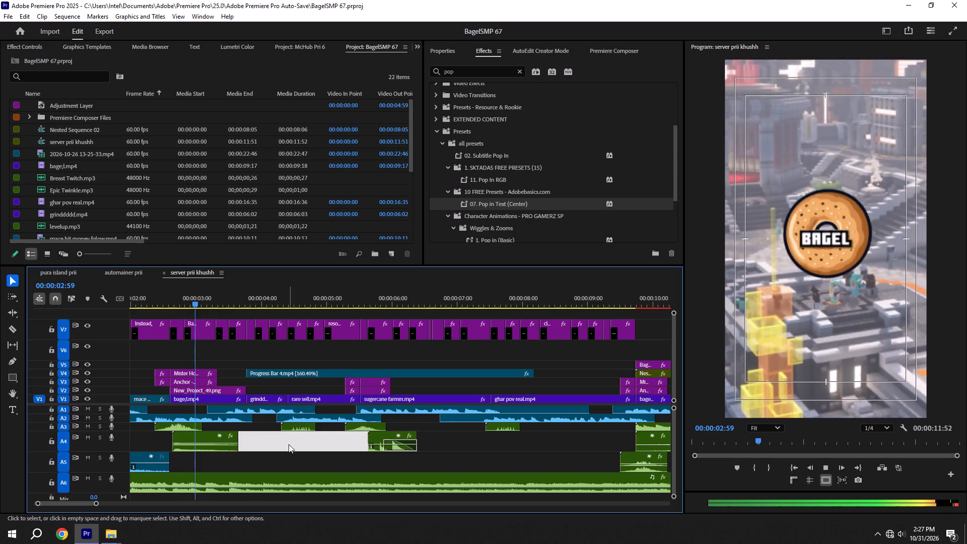
{"action": "key", "text": "space"}
{"action": "key", "text": "ctrl+s"}
{"action": "left_click_drag", "start_coordinate": [224, 467], "coordinate": [218, 461]}
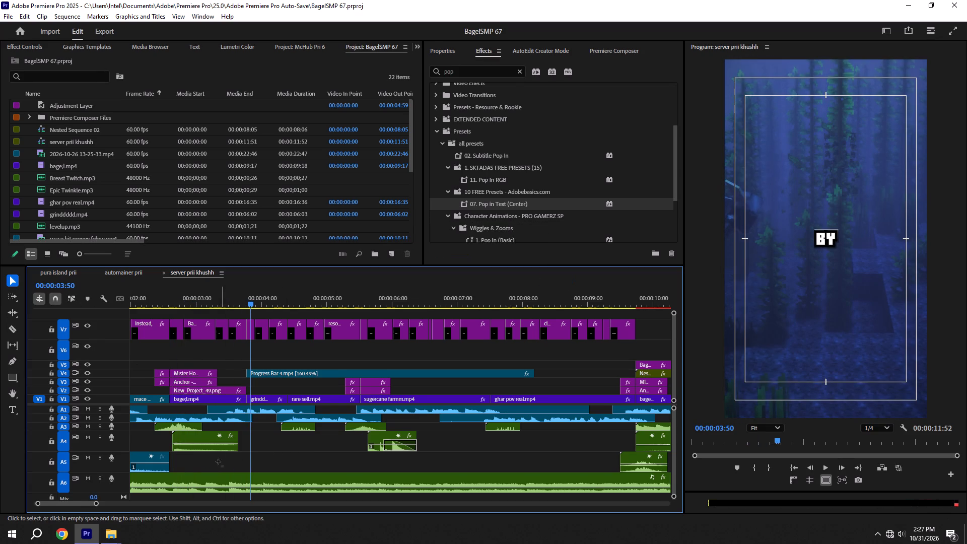
{"action": "left_click_drag", "start_coordinate": [218, 461], "coordinate": [201, 437]}
{"action": "key", "text": "ctrl+c"}
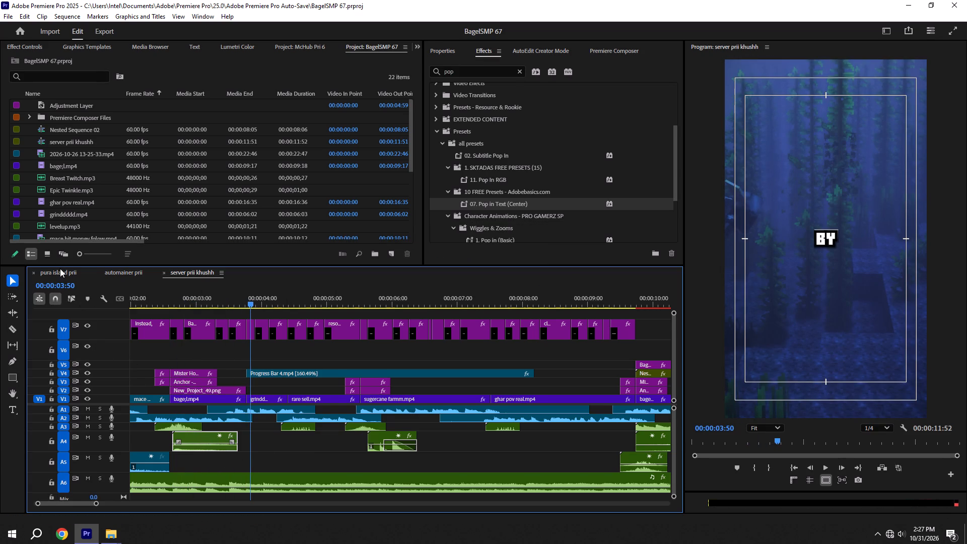
Paste the copied sound effect onto A4 of pura island prii at 00:00:03:21, where the bagel logo clips start.
{"action": "left_click", "coordinate": [60, 268]}
{"action": "left_click_drag", "start_coordinate": [257, 298], "coordinate": [271, 297], "text": "shift"}
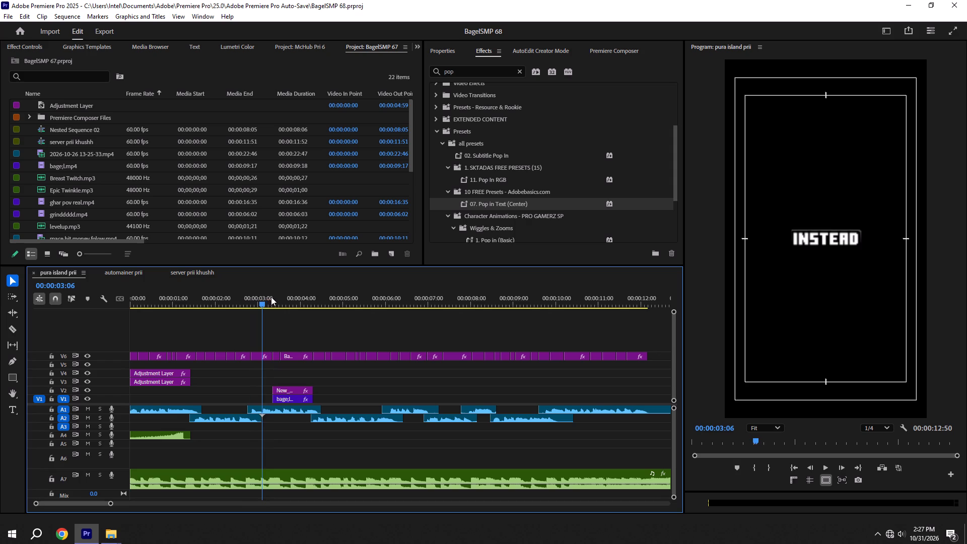
{"action": "left_click_drag", "start_coordinate": [271, 297], "coordinate": [279, 297], "text": "shift"}
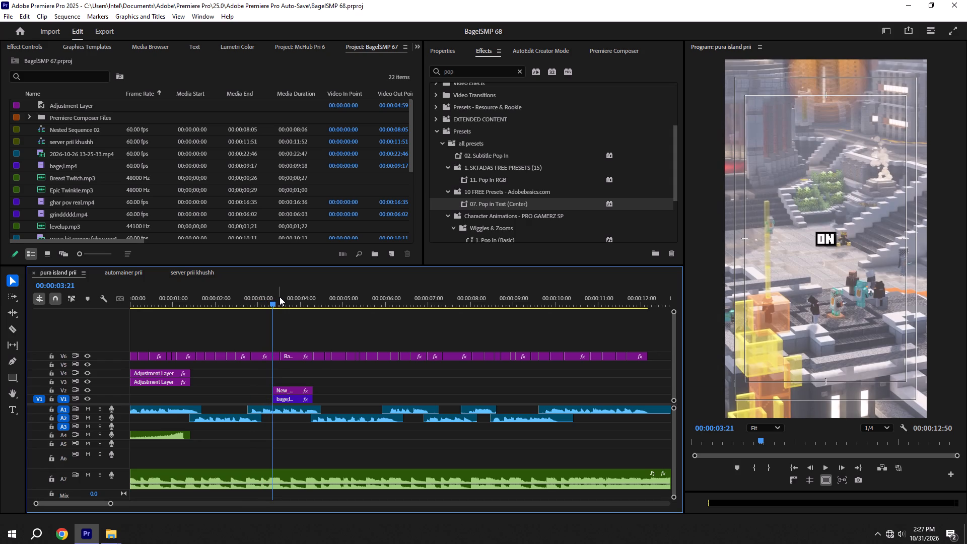
{"action": "key", "text": "ctrl+v"}
{"action": "left_click", "coordinate": [269, 297], "text": "shift"}
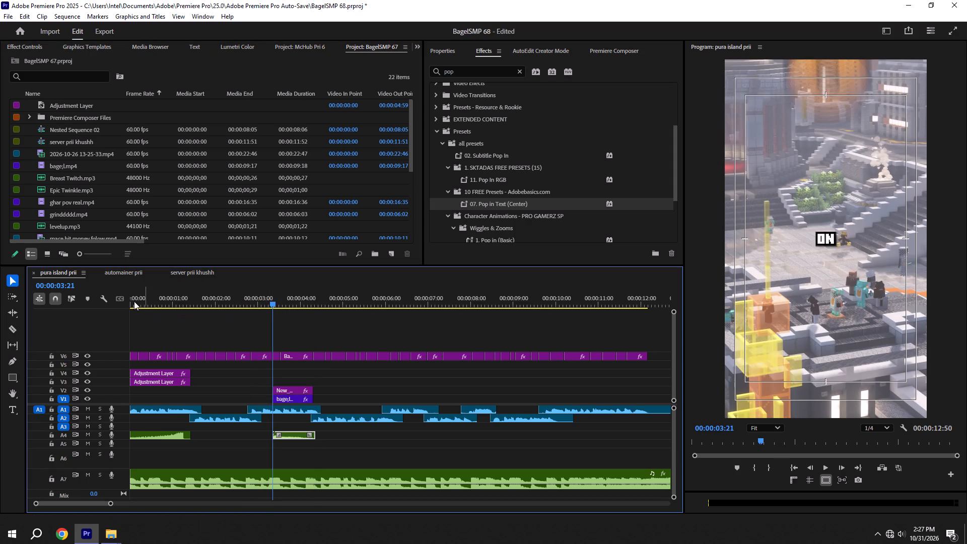
Check the audio of server prii khushh and copy the first A3 sound effect of automainer prii.
{"action": "left_click", "coordinate": [179, 273]}
{"action": "left_click", "coordinate": [206, 455]}
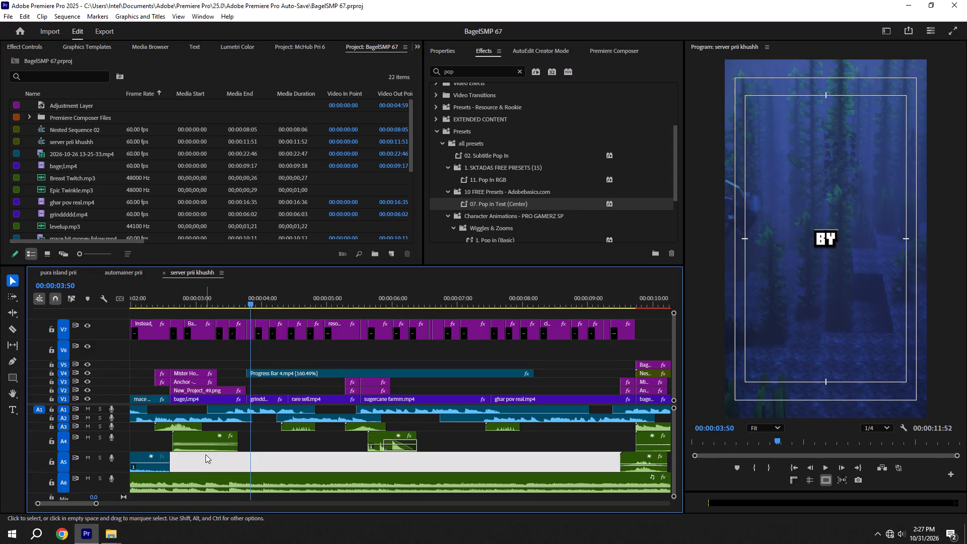
{"action": "scroll", "coordinate": [253, 458], "scroll_direction": "up", "scroll_amount": 17}
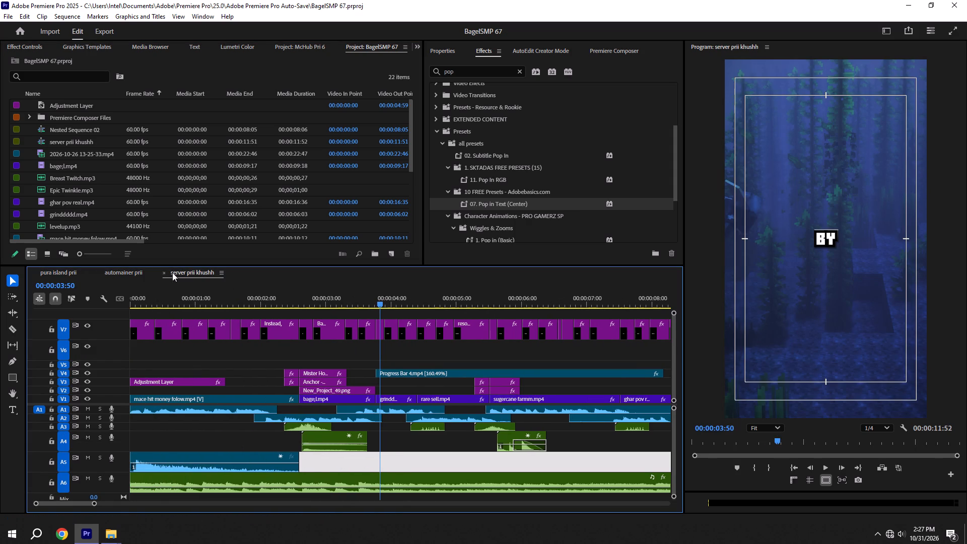
{"action": "left_click", "coordinate": [130, 273]}
{"action": "left_click_drag", "start_coordinate": [193, 437], "coordinate": [181, 423]}
{"action": "key", "text": "ctrl+c"}
Play the logo section of pura island prii and paste the copied sound effect onto A3 where the bagel logo clips start.
{"action": "left_click", "coordinate": [75, 274]}
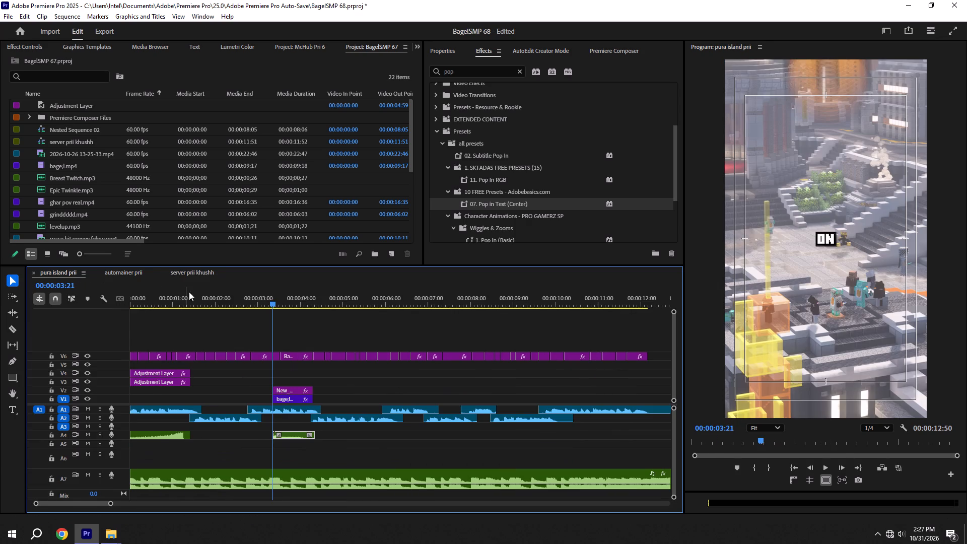
{"action": "left_click", "coordinate": [223, 297]}
{"action": "key", "text": "space"}
{"action": "scroll", "coordinate": [312, 397], "scroll_direction": "up", "scroll_amount": 5, "text": "alt"}
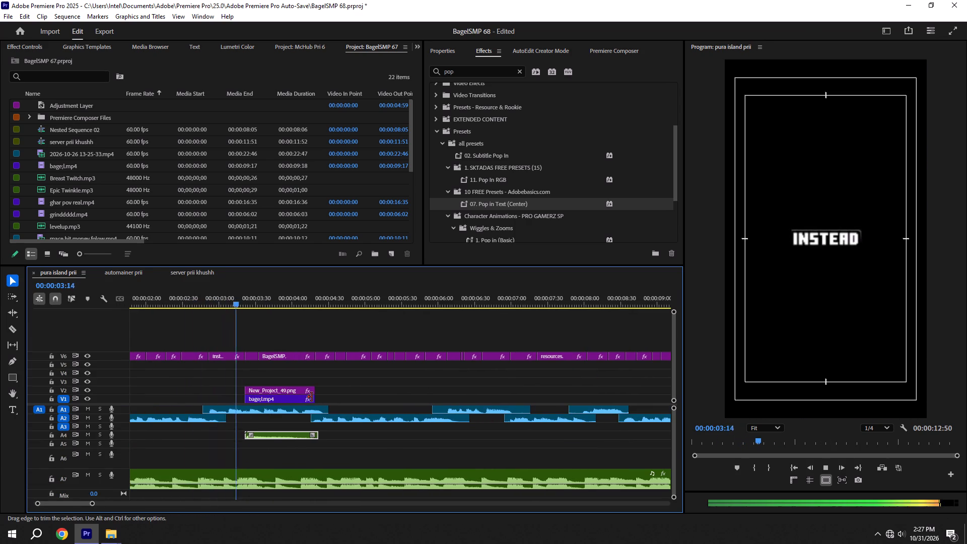
{"action": "key", "text": "space"}
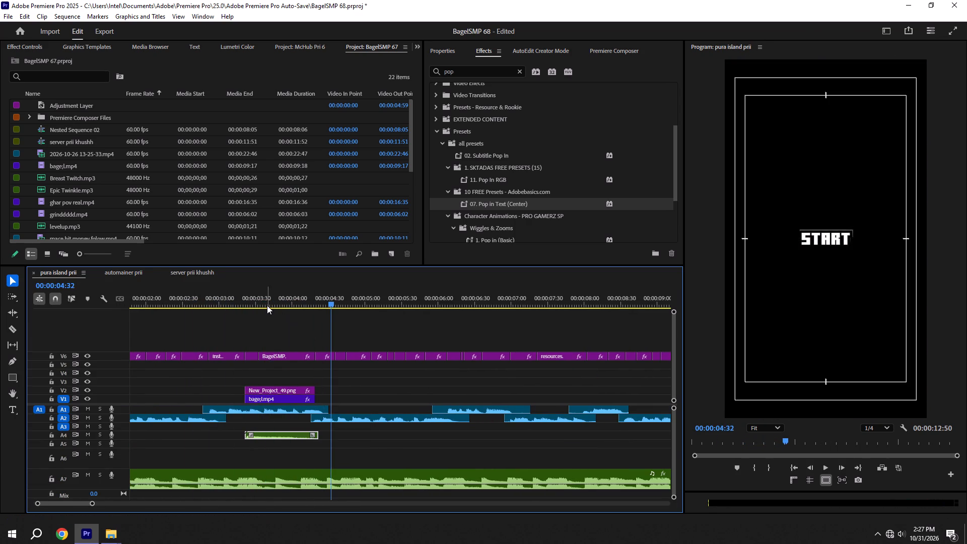
{"action": "left_click_drag", "start_coordinate": [266, 305], "coordinate": [249, 305], "text": "shift"}
{"action": "key", "text": "ctrl+v"}
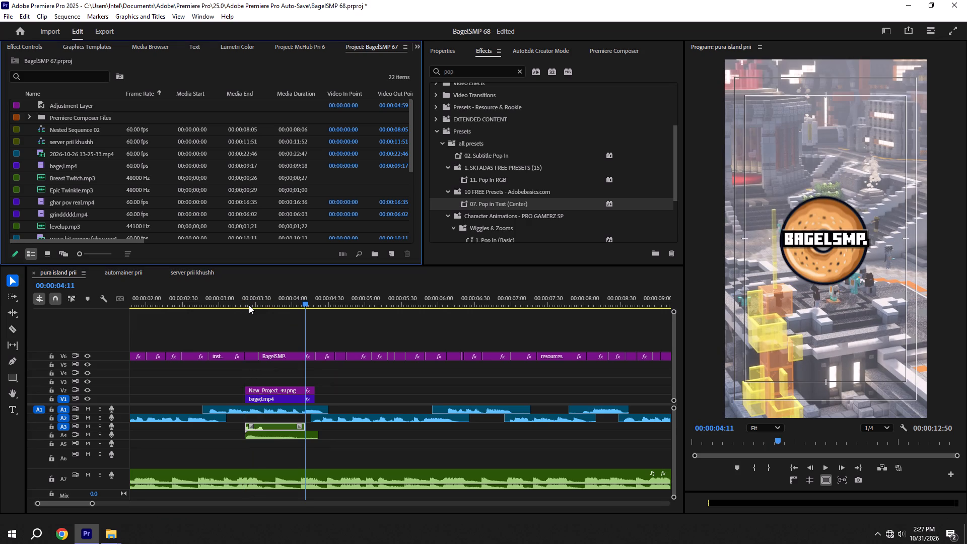
Play the bagel logo section of pura island prii several times to check the pasted sound effects.
{"action": "left_click_drag", "start_coordinate": [247, 305], "coordinate": [219, 305], "text": "shift"}
{"action": "key", "text": "space"}
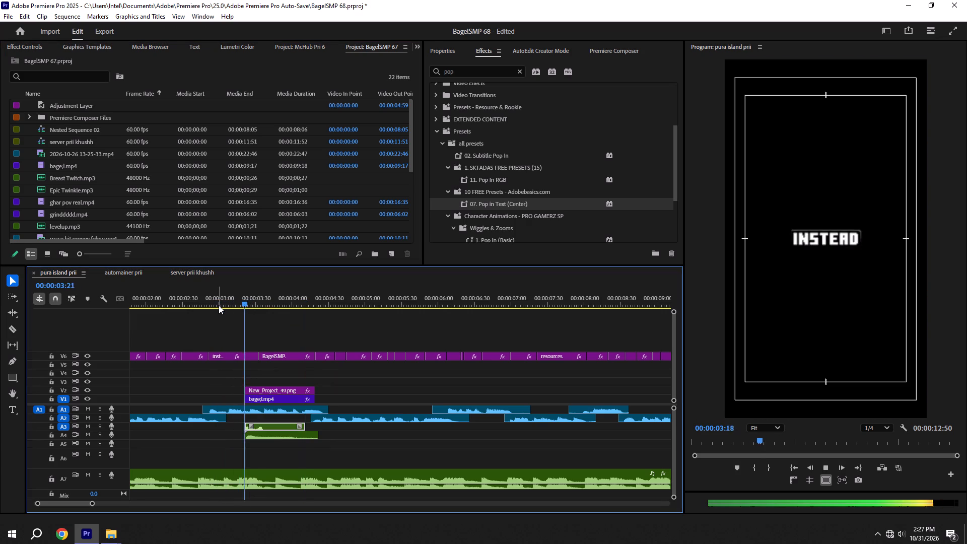
{"action": "key", "text": "space"}
{"action": "left_click_drag", "start_coordinate": [224, 305], "coordinate": [215, 307]}
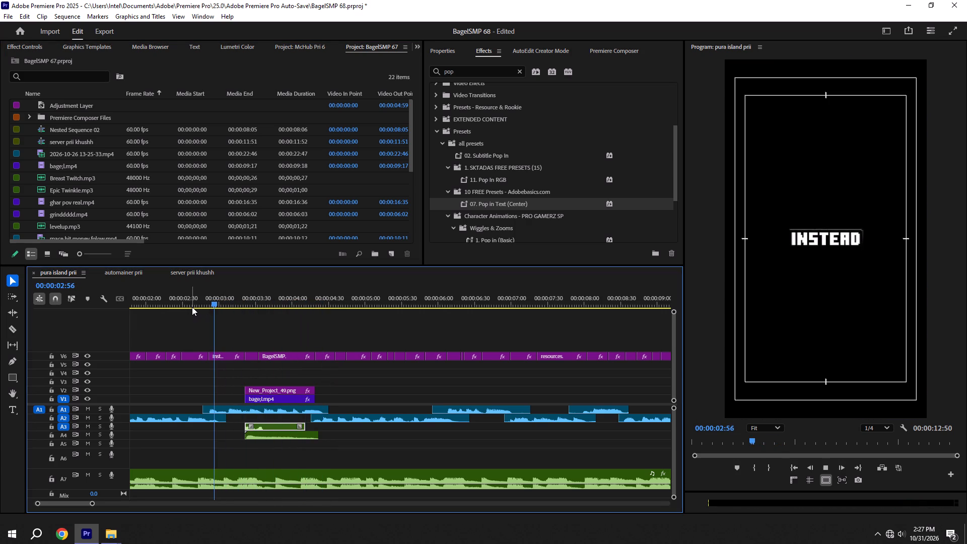
{"action": "key", "text": "space"}
{"action": "key", "text": "space"}
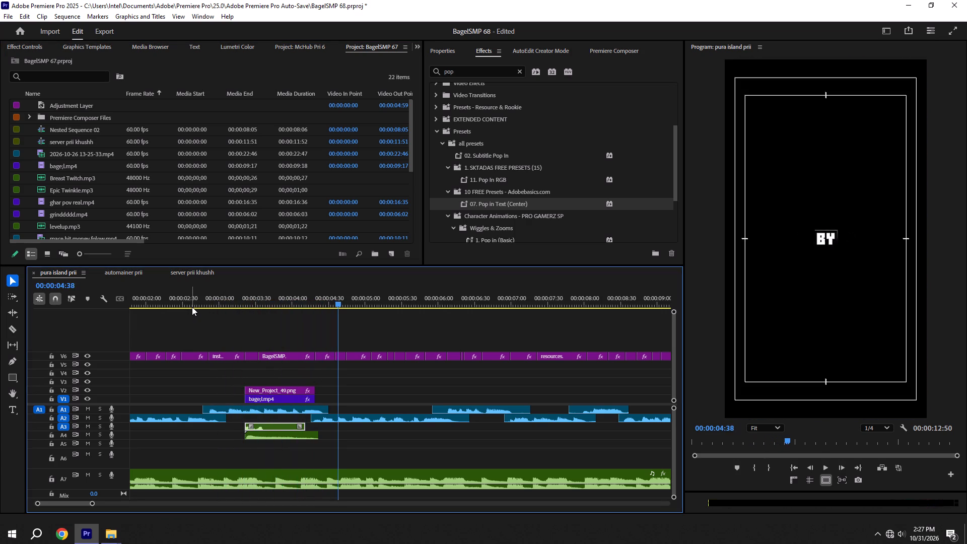
{"action": "left_click", "coordinate": [210, 305]}
{"action": "key", "text": "space"}
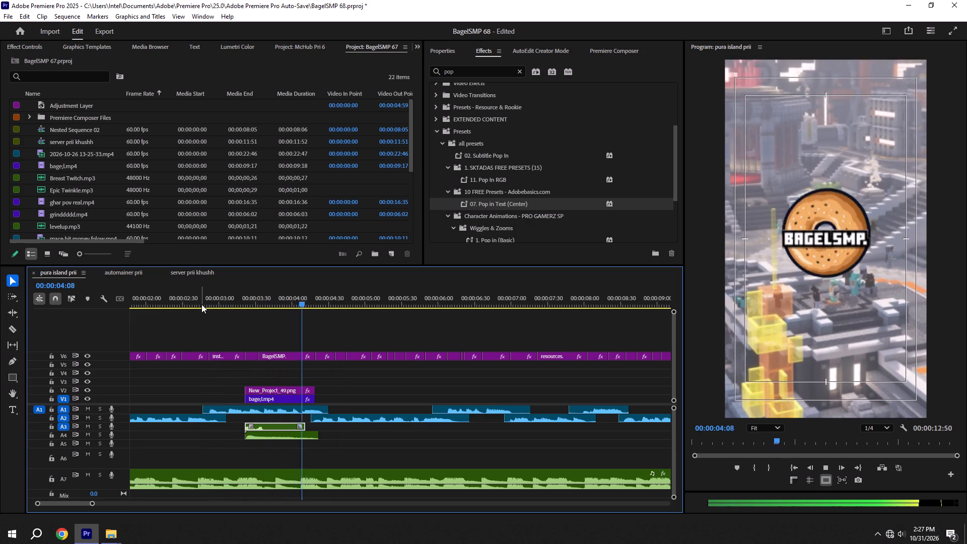
{"action": "key", "text": "space"}
{"action": "left_click_drag", "start_coordinate": [227, 304], "coordinate": [213, 305]}
{"action": "key", "text": "space"}
{"action": "scroll", "coordinate": [212, 321], "scroll_direction": "down", "scroll_amount": 5, "text": "alt"}
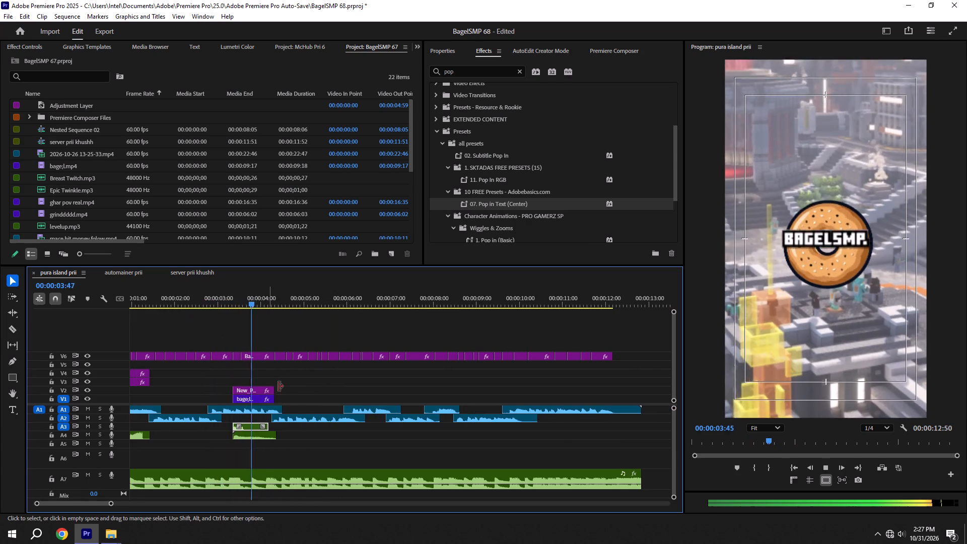
{"action": "key", "text": "space"}
Set the volume of the Epic Twinkle.mp3 clip on A4 beneath the bagel logo to -9 dB and save the project.
{"action": "left_click", "coordinate": [254, 436]}
{"action": "left_click", "coordinate": [447, 49]}
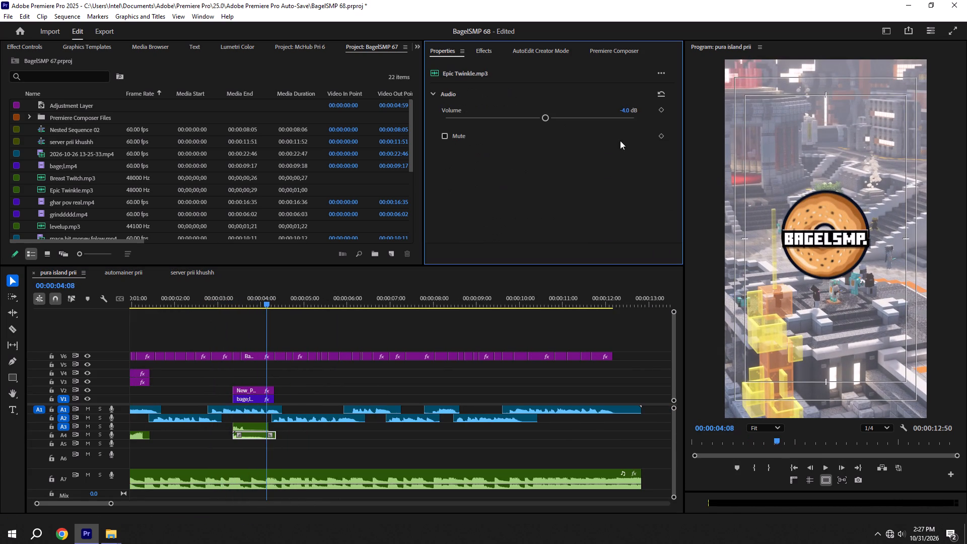
{"action": "left_click", "coordinate": [627, 111]}
{"action": "key", "text": "BackSpace"}
{"action": "key", "text": "minus"}
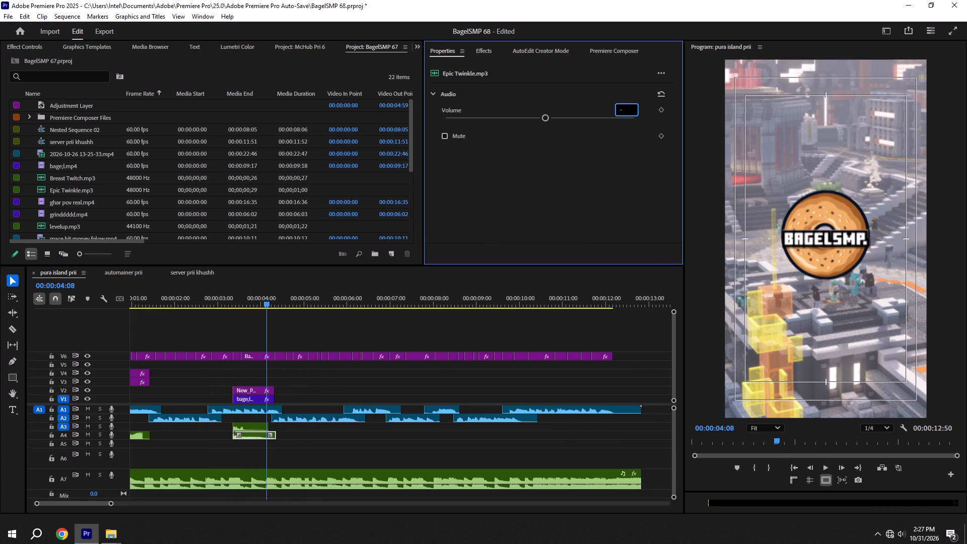
{"action": "key", "text": "9"}
{"action": "key", "text": "Return"}
{"action": "key", "text": "ctrl+s"}
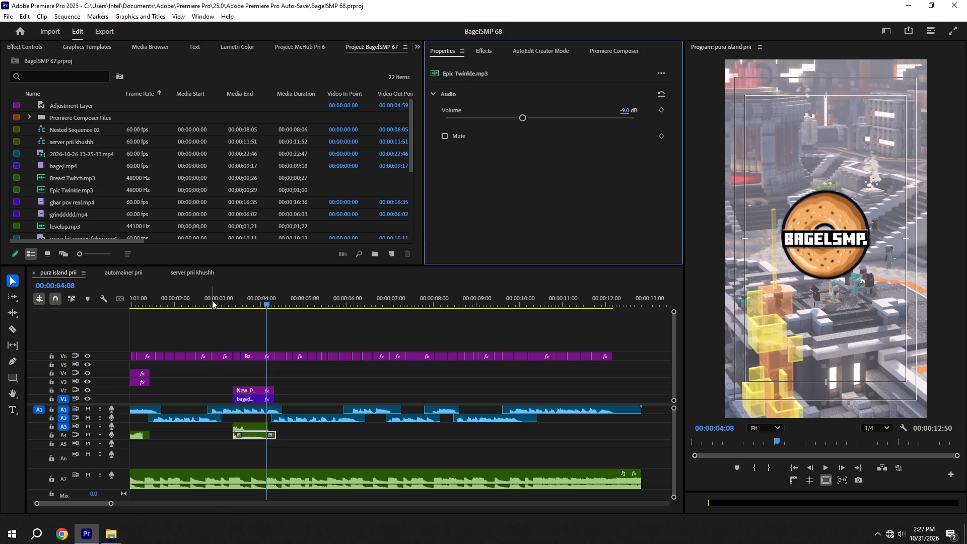
Replay the bagel logo section to judge the level of the Epic Twinkle sound effect.
{"action": "left_click", "coordinate": [212, 300]}
{"action": "key", "text": "space"}
{"action": "key", "text": "space"}
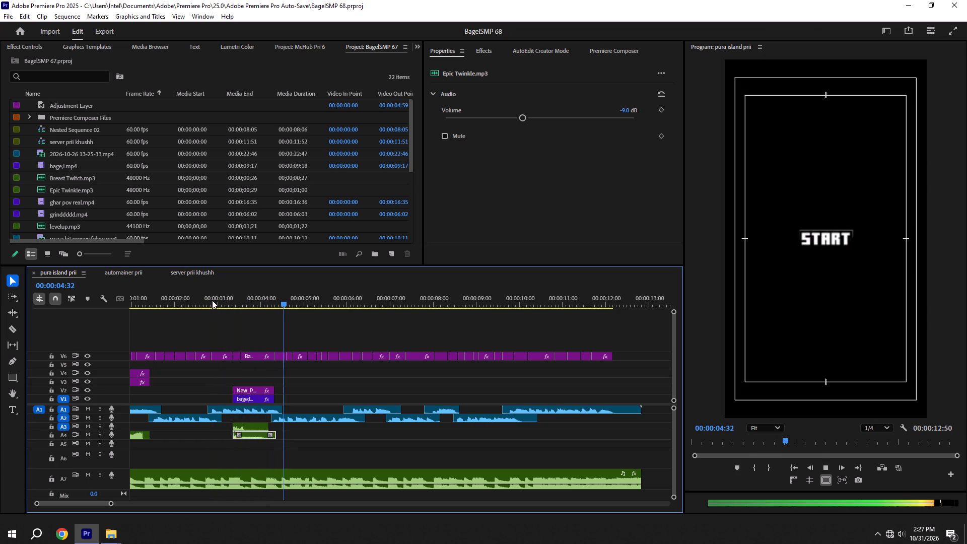
{"action": "key", "text": "ctrl+s"}
{"action": "left_click_drag", "start_coordinate": [211, 300], "coordinate": [202, 300]}
{"action": "key", "text": "space"}
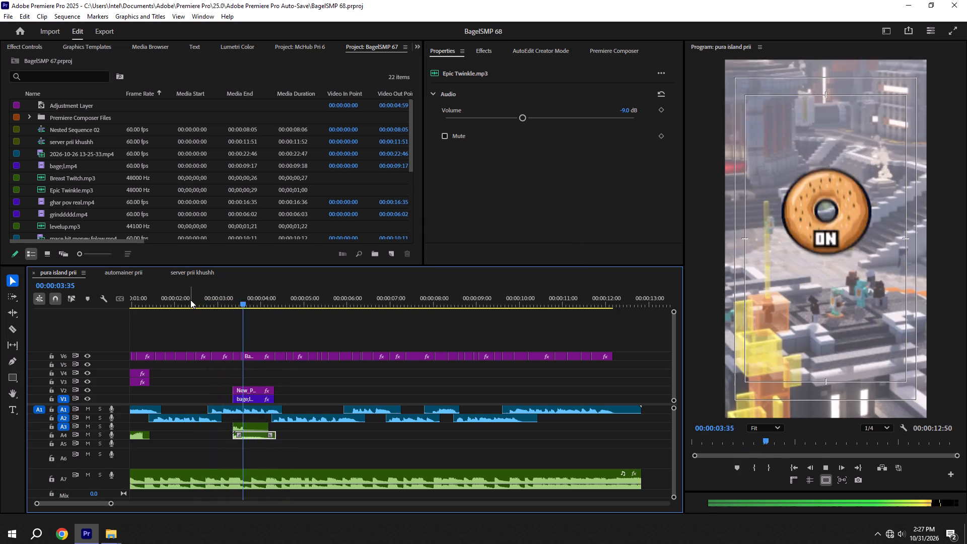
{"action": "key", "text": "space"}
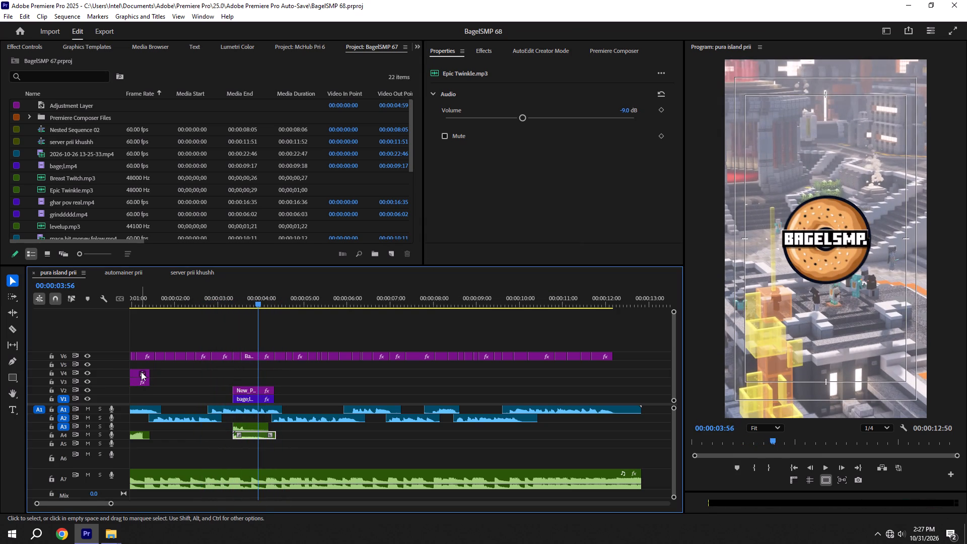
Copy the V4 adjustment layer from the opening onto V3 above the bagel logo clips and play the section.
{"action": "left_click_drag", "start_coordinate": [141, 372], "coordinate": [287, 380], "text": "alt"}
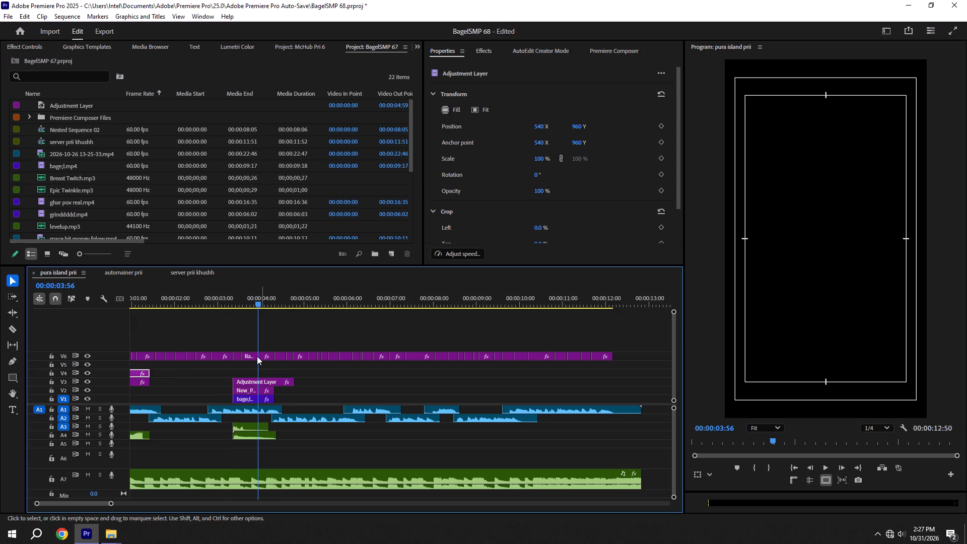
{"action": "left_click", "coordinate": [230, 305], "text": "shift"}
{"action": "key", "text": "space"}
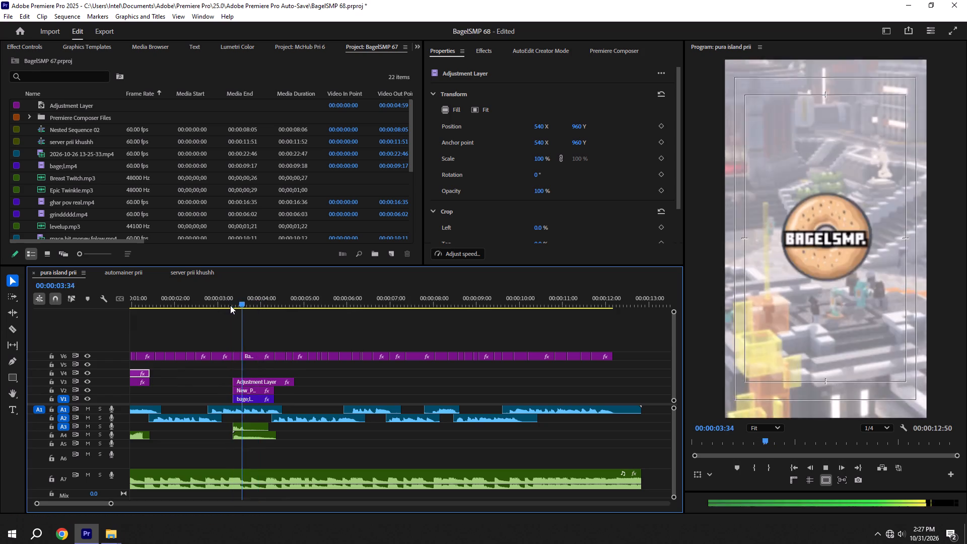
{"action": "key", "text": "space"}
Trim the end of the copied V3 adjustment layer to match the bagel logo clips and save the project.
{"action": "left_click_drag", "start_coordinate": [299, 383], "coordinate": [285, 382]}
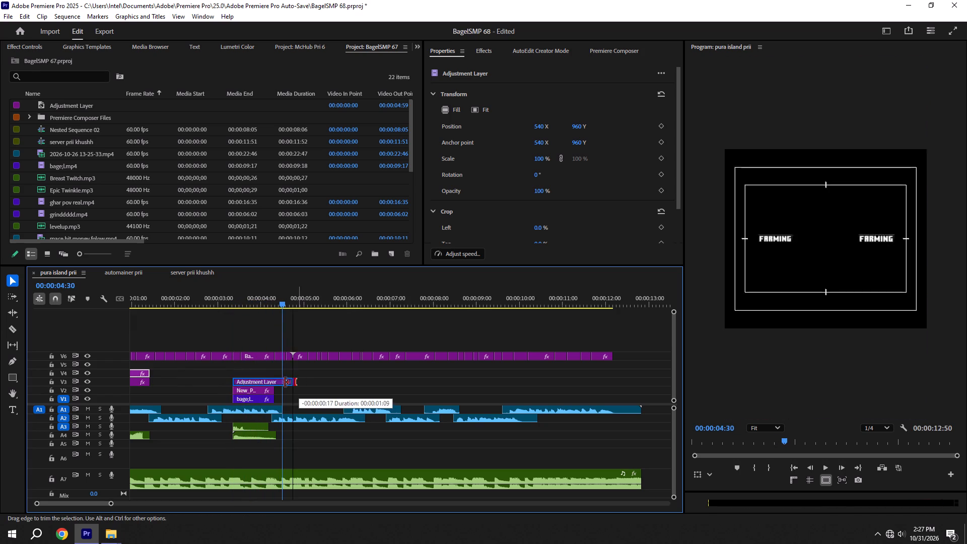
{"action": "left_click_drag", "start_coordinate": [285, 382], "coordinate": [278, 382]}
{"action": "left_click", "coordinate": [287, 385]}
{"action": "key", "text": "ctrl+s"}
Play pura island prii from just before the bagel logo through the following captions to check the result.
{"action": "left_click", "coordinate": [215, 303], "text": "shift"}
{"action": "key", "text": "space"}
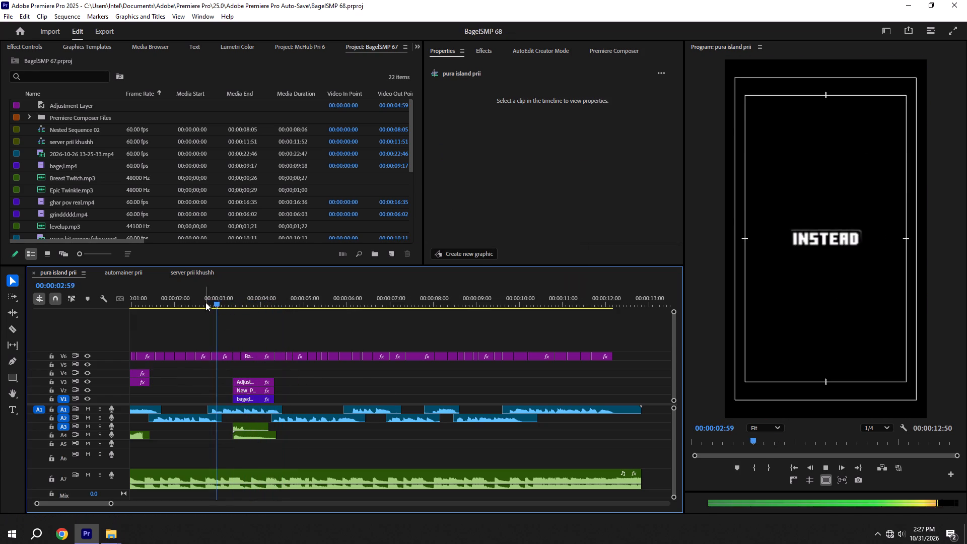
{"action": "key", "text": "space"}
{"action": "key", "text": "space"}
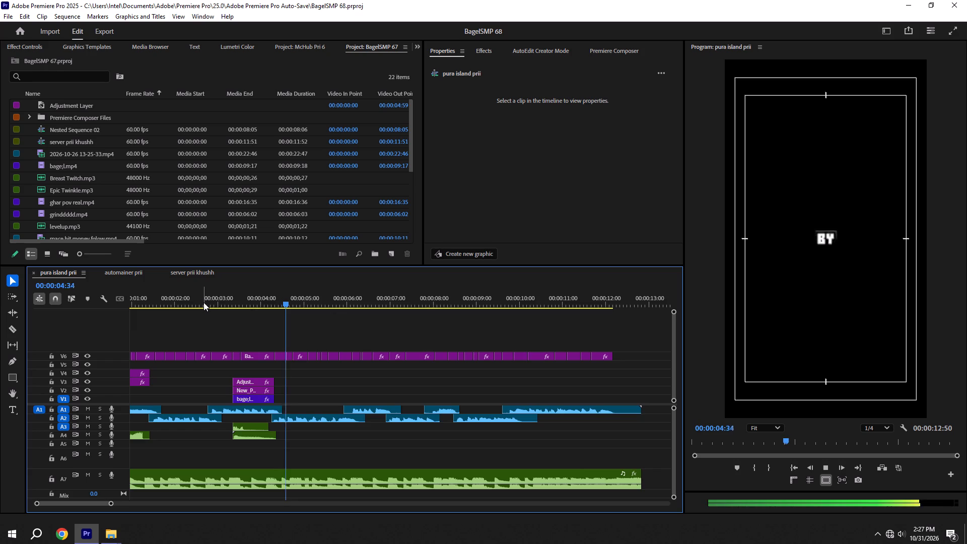
{"action": "scroll", "coordinate": [203, 302], "scroll_direction": "down", "scroll_amount": 6, "text": "alt"}
{"action": "scroll", "coordinate": [276, 374], "scroll_direction": "down", "scroll_amount": 3, "text": "alt"}
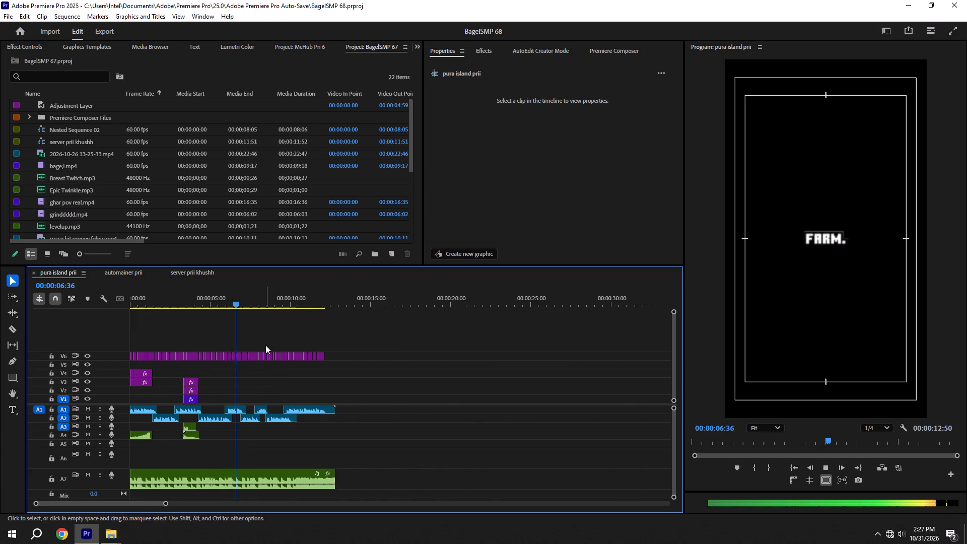
{"action": "scroll", "coordinate": [265, 345], "scroll_direction": "down", "scroll_amount": 5}
{"action": "scroll", "coordinate": [269, 349], "scroll_direction": "up", "scroll_amount": 13}
{"action": "key", "text": "ctrl+s"}
Play pura island prii from the start to review the whole short, and replay its opening repeatedly.
{"action": "left_click_drag", "start_coordinate": [211, 298], "coordinate": [31, 313]}
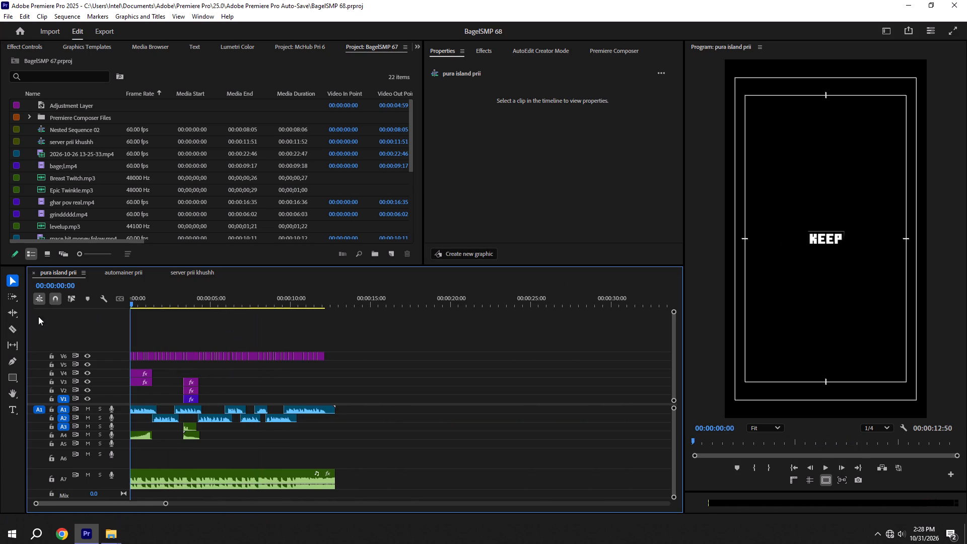
{"action": "key", "text": "space"}
{"action": "scroll", "coordinate": [200, 386], "scroll_direction": "up", "scroll_amount": 12, "text": "alt"}
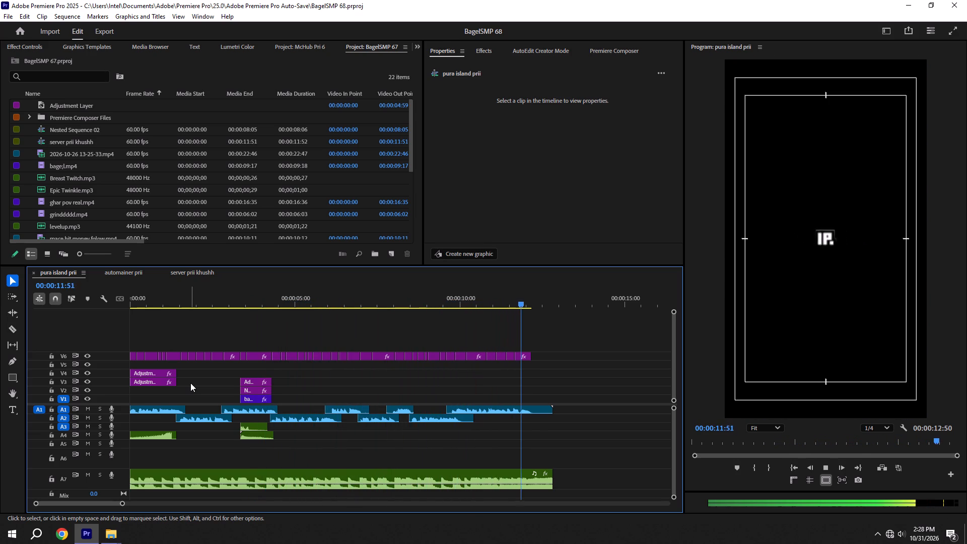
{"action": "key", "text": "space"}
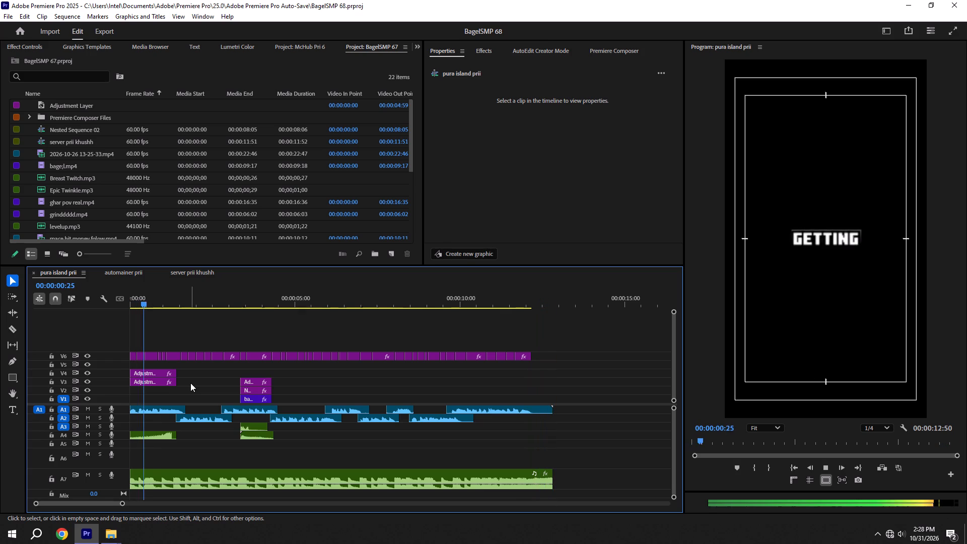
{"action": "key", "text": "space"}
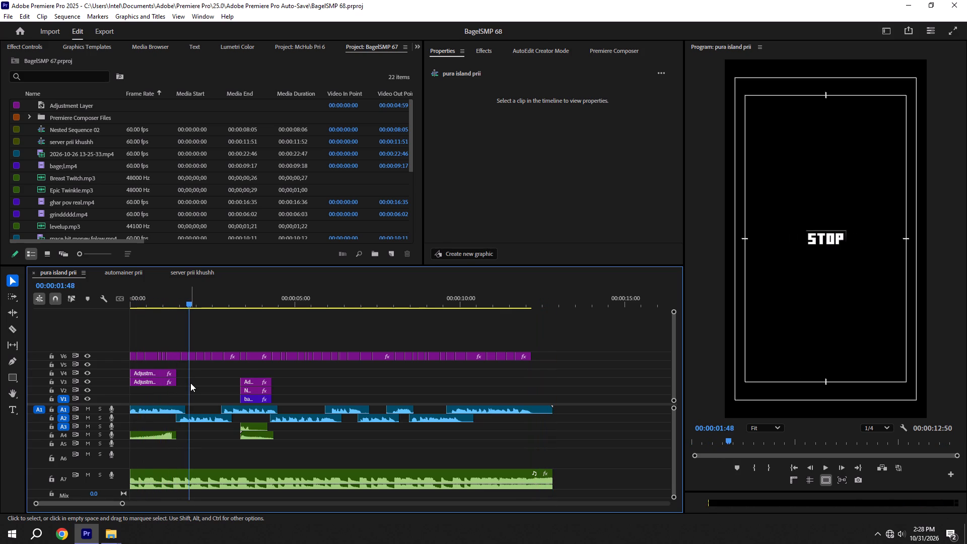
{"action": "key", "text": "Return"}
{"action": "key", "text": "Return"}
{"action": "key", "text": "Return"}
{"action": "key", "text": "Return"}
{"action": "key", "text": "Return"}
{"action": "key", "text": "Return"}
{"action": "key", "text": "Return"}
{"action": "key", "text": "Return"}
{"action": "key", "text": "Return"}
{"action": "key", "text": "Return"}
{"action": "key", "text": "Return"}
{"action": "key", "text": "Return"}
{"action": "key", "text": "Return"}
{"action": "key", "text": "Return"}
{"action": "key", "text": "Return"}
{"action": "key", "text": "Return"}
{"action": "key", "text": "Return"}
{"action": "key", "text": "Return"}
{"action": "key", "text": "Return"}
{"action": "key", "text": "Return"}
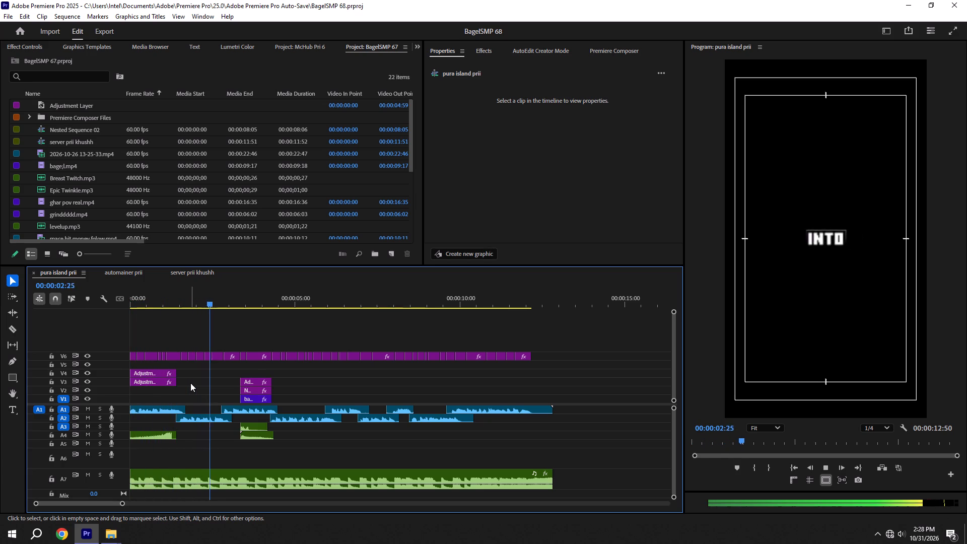
{"action": "key", "text": "Return"}
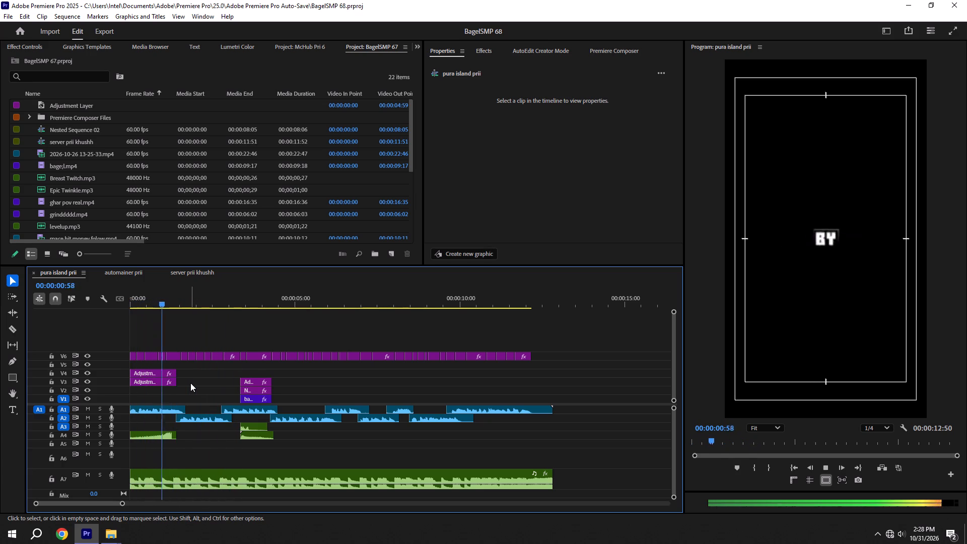
{"action": "key", "text": "space"}
Save the BagelSMP 68 project, replaying the opening of pura island prii once more.
{"action": "key", "text": "ctrl+s"}
{"action": "scroll", "coordinate": [200, 404], "scroll_direction": "down", "scroll_amount": 7, "text": "alt"}
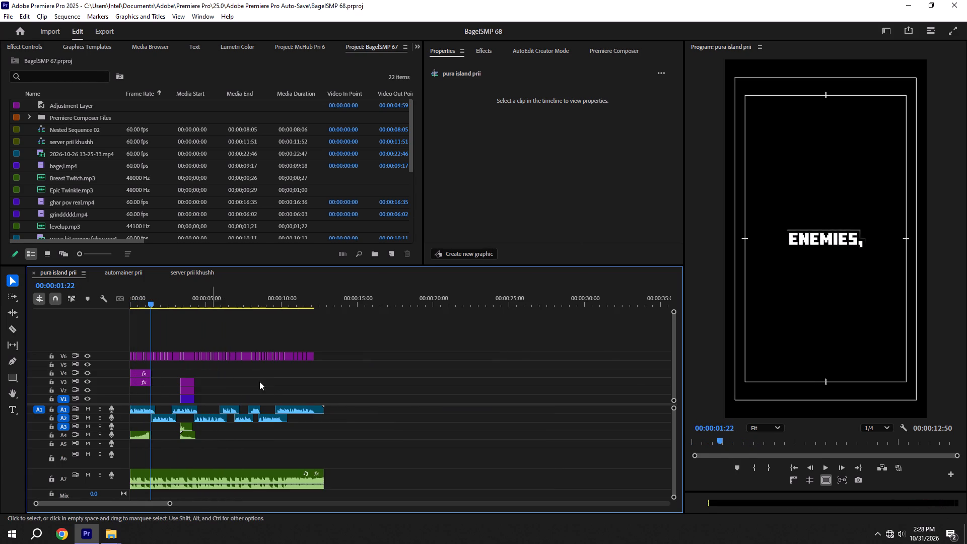
{"action": "key", "text": "ctrl+s"}
{"action": "key", "text": "Return"}
{"action": "key", "text": "Return"}
{"action": "key", "text": "Return"}
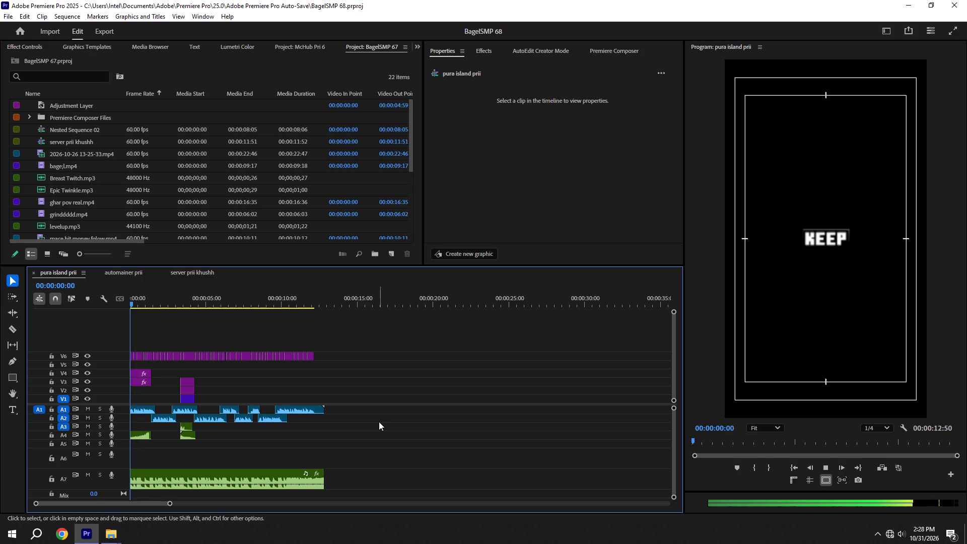
{"action": "key", "text": "Return"}
{"action": "key", "text": "Return"}
{"action": "key", "text": "space"}
{"action": "key", "text": "ctrl+s"}
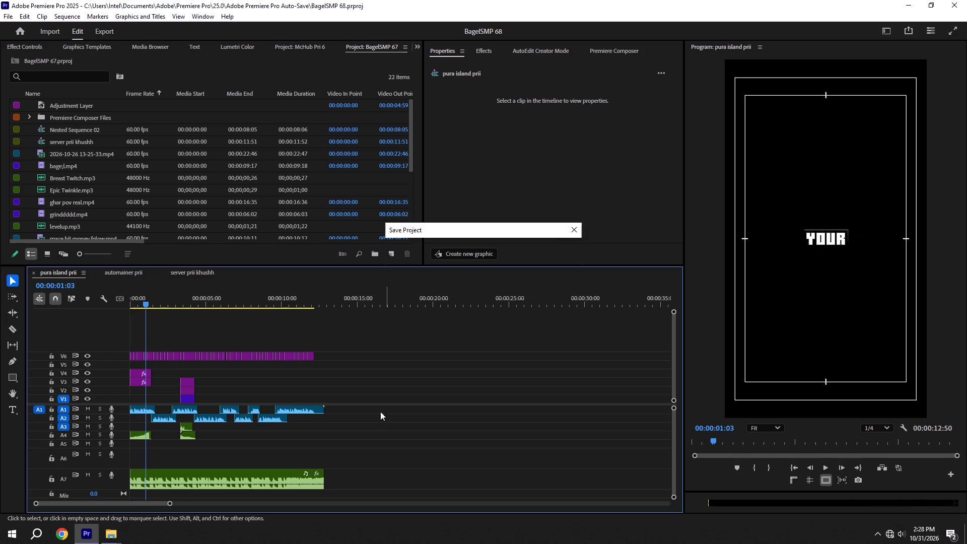
{"action": "left_click", "coordinate": [445, 404]}
{"action": "scroll", "coordinate": [302, 333], "scroll_direction": "down", "scroll_amount": 6, "text": "alt"}
{"action": "key", "text": "ctrl+s"}
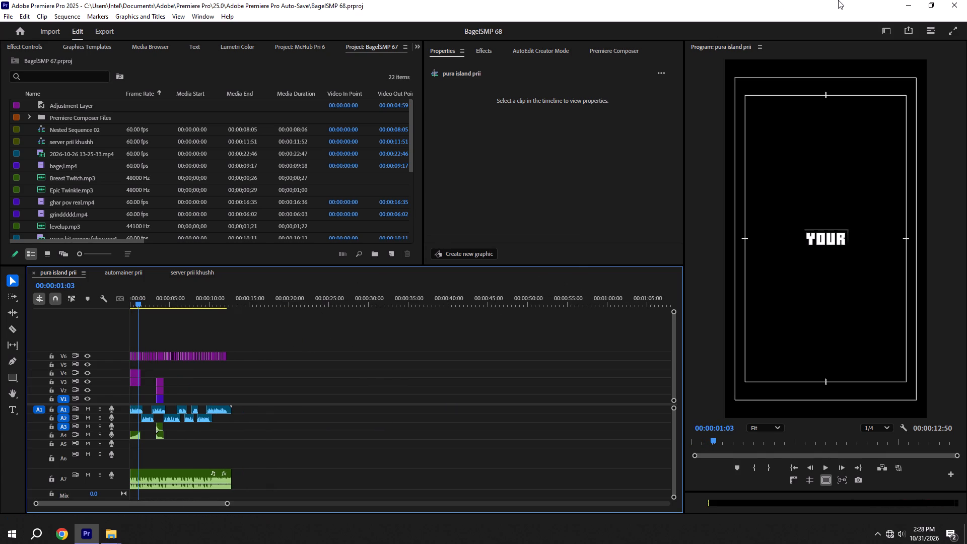
Close Premiere Pro and the open Downloads and paid one folder windows.
{"action": "left_click", "coordinate": [966, 0]}
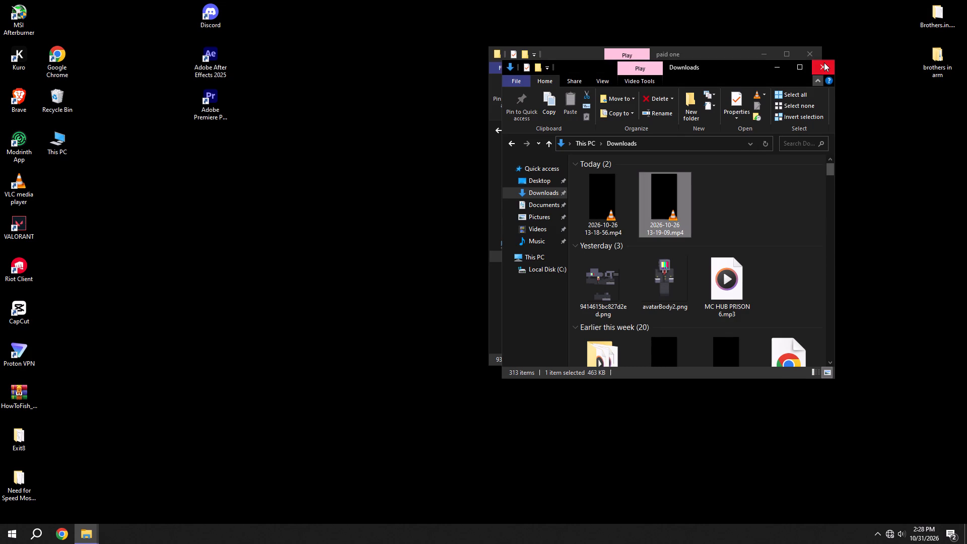
{"action": "left_click", "coordinate": [824, 62]}
{"action": "left_click", "coordinate": [812, 55]}
Show the hidden system tray icons.
{"action": "left_click", "coordinate": [878, 533]}
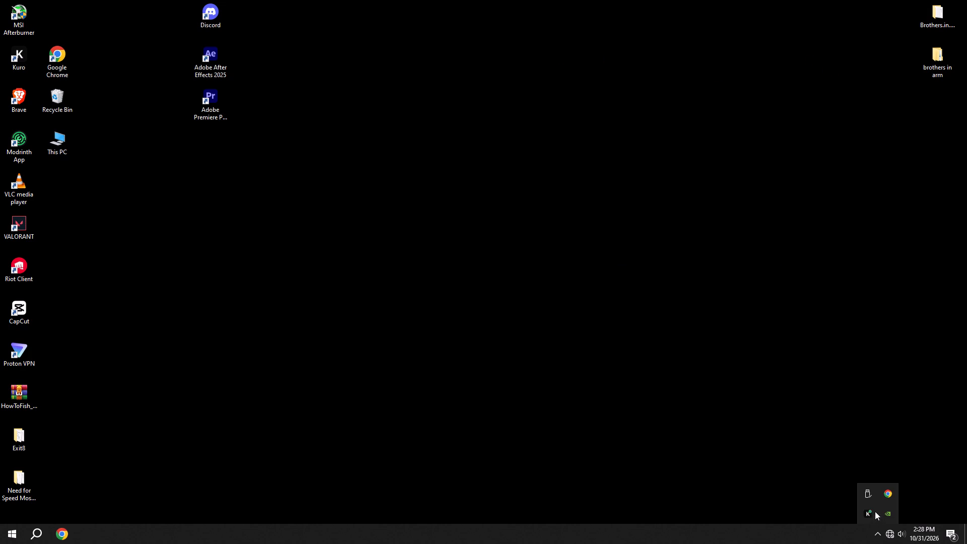